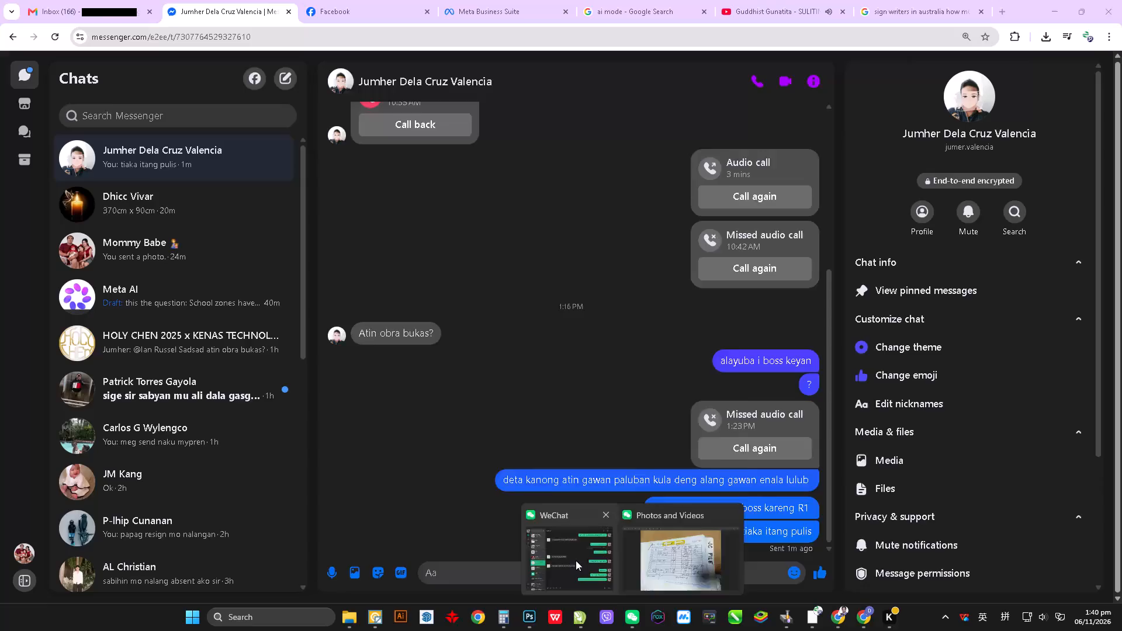
Switch to WeChat and send the copied screenshot image in the open chat with maricel.
{"action": "left_click", "coordinate": [576, 560]}
{"action": "left_click", "coordinate": [517, 519]}
{"action": "key", "text": "ctrl+v"}
{"action": "key", "text": "Return"}
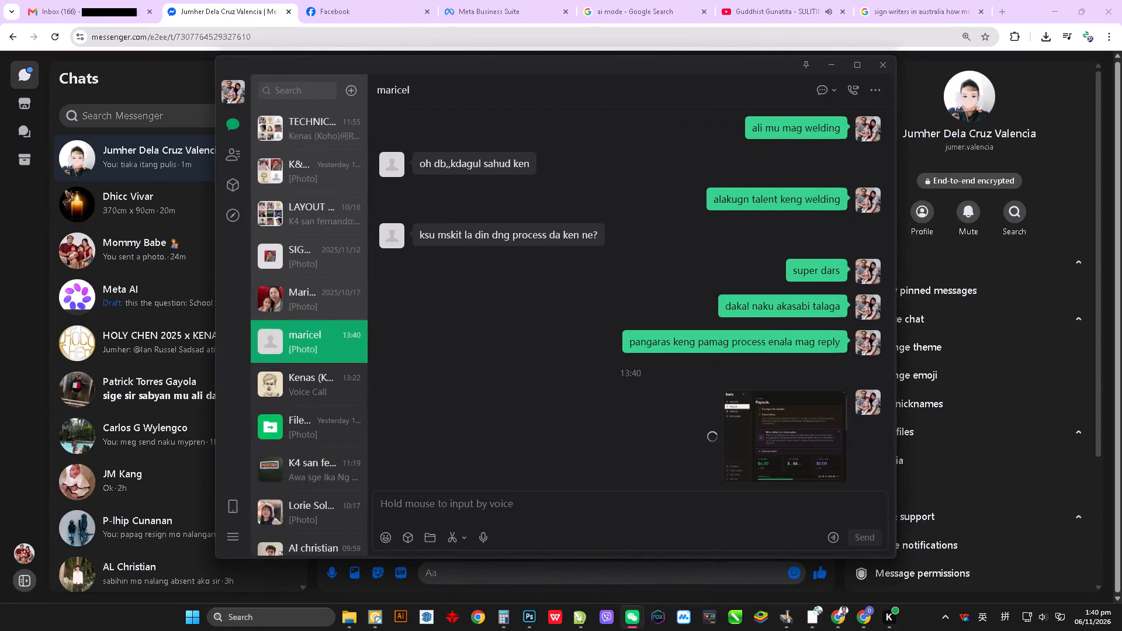
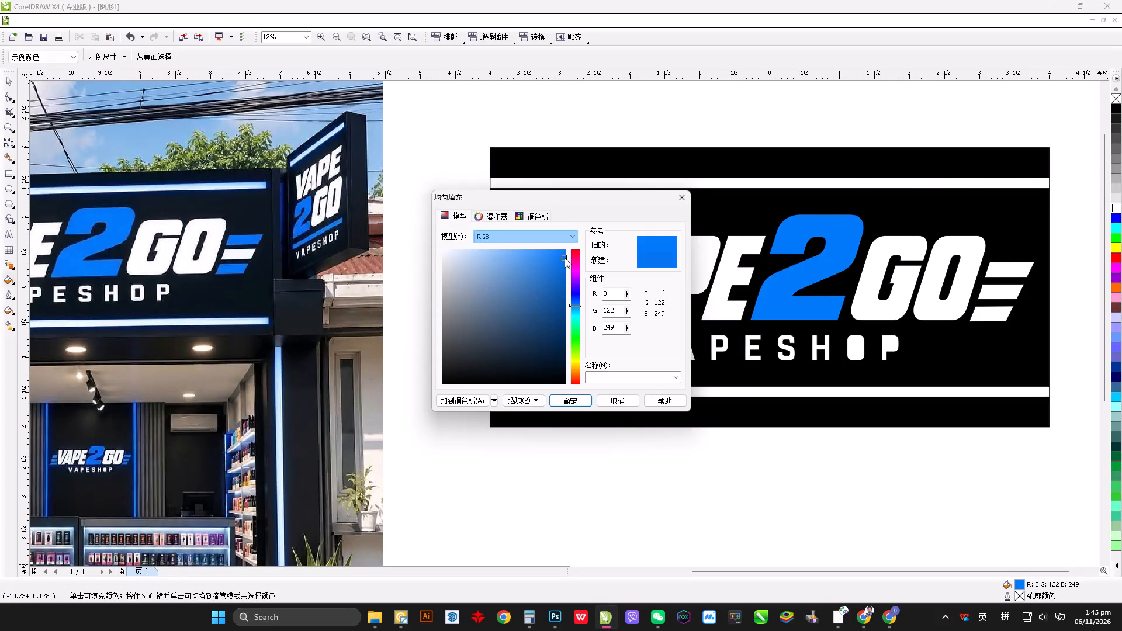
Set the uniform fill to a darker blue, RGB 0, 106, 219, and apply it to the large 2 in the sign's logo.
{"action": "left_click", "coordinate": [565, 260]}
{"action": "left_click", "coordinate": [565, 268]}
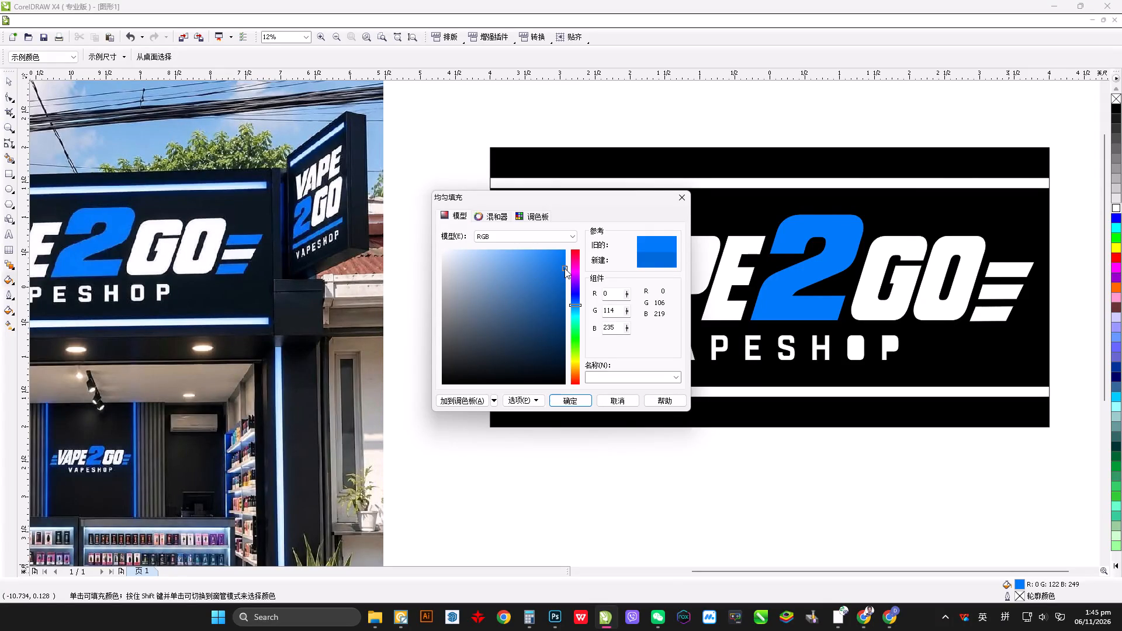
{"action": "left_click", "coordinate": [578, 402]}
{"action": "left_click", "coordinate": [835, 233]}
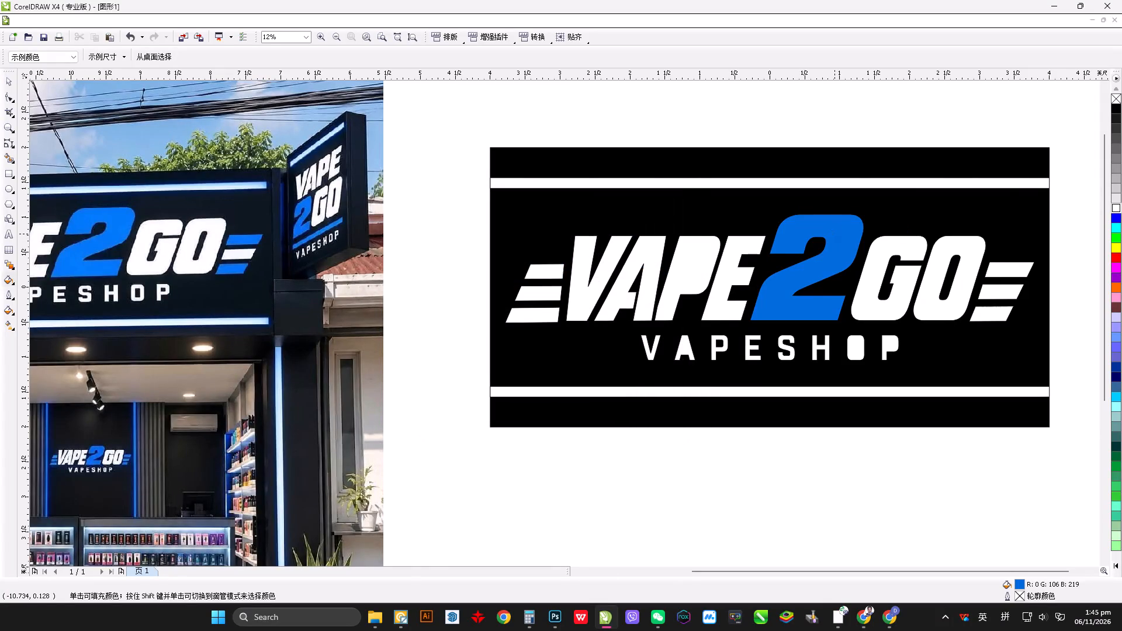
Fill the middle stripe before the VAPE lettering with blue R0 G106 B219.
{"action": "scroll", "coordinate": [772, 260], "scroll_direction": "down", "scroll_amount": 1}
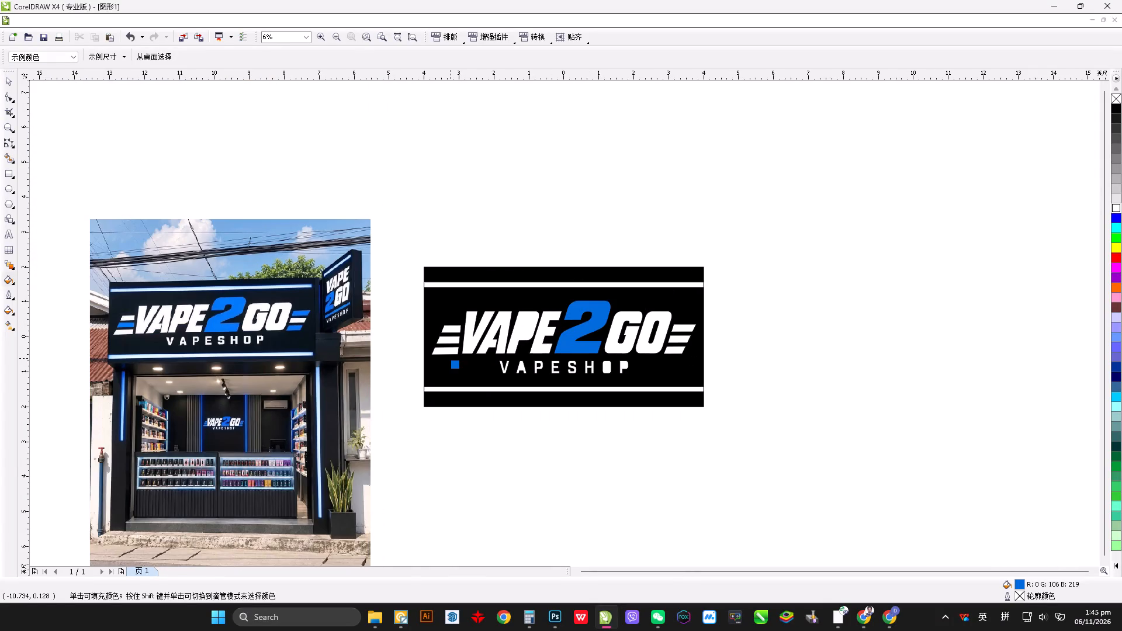
{"action": "scroll", "coordinate": [444, 357], "scroll_direction": "up", "scroll_amount": 3}
{"action": "left_click", "coordinate": [618, 168]}
{"action": "scroll", "coordinate": [565, 228], "scroll_direction": "down", "scroll_amount": 3}
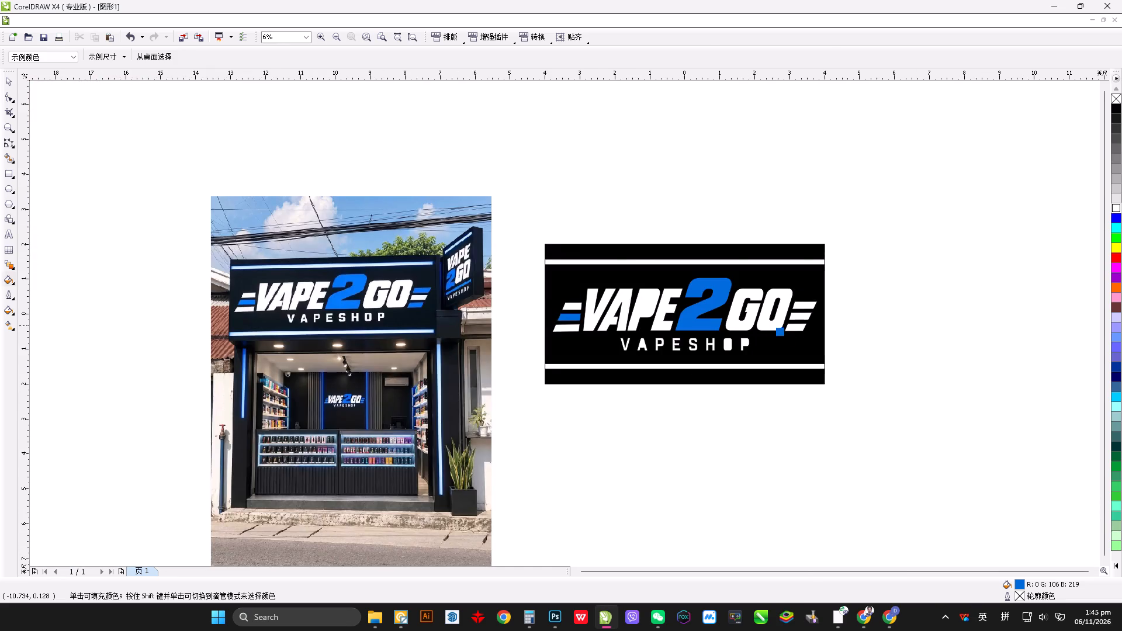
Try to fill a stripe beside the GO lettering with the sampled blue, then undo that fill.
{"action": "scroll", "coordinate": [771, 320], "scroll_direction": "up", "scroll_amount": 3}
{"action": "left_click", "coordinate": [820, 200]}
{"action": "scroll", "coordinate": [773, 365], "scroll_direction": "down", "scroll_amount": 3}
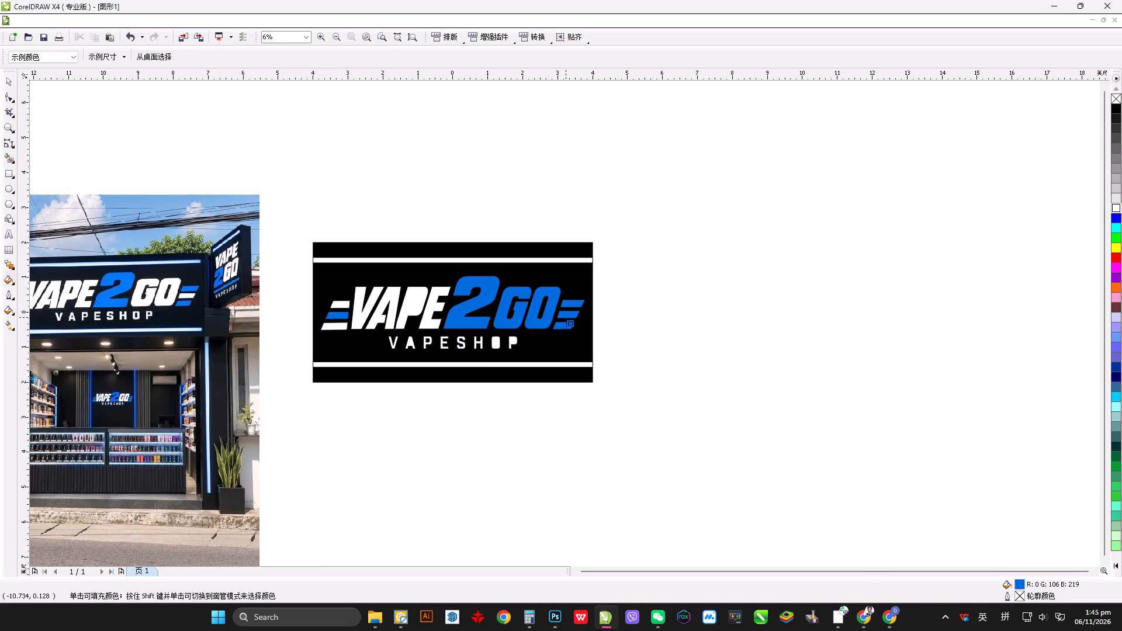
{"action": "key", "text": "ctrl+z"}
Ungroup the GO lettering with its trailing stripes and break it apart into separate shapes.
{"action": "left_click", "coordinate": [7, 84]}
{"action": "left_click_drag", "start_coordinate": [824, 310], "coordinate": [806, 310]}
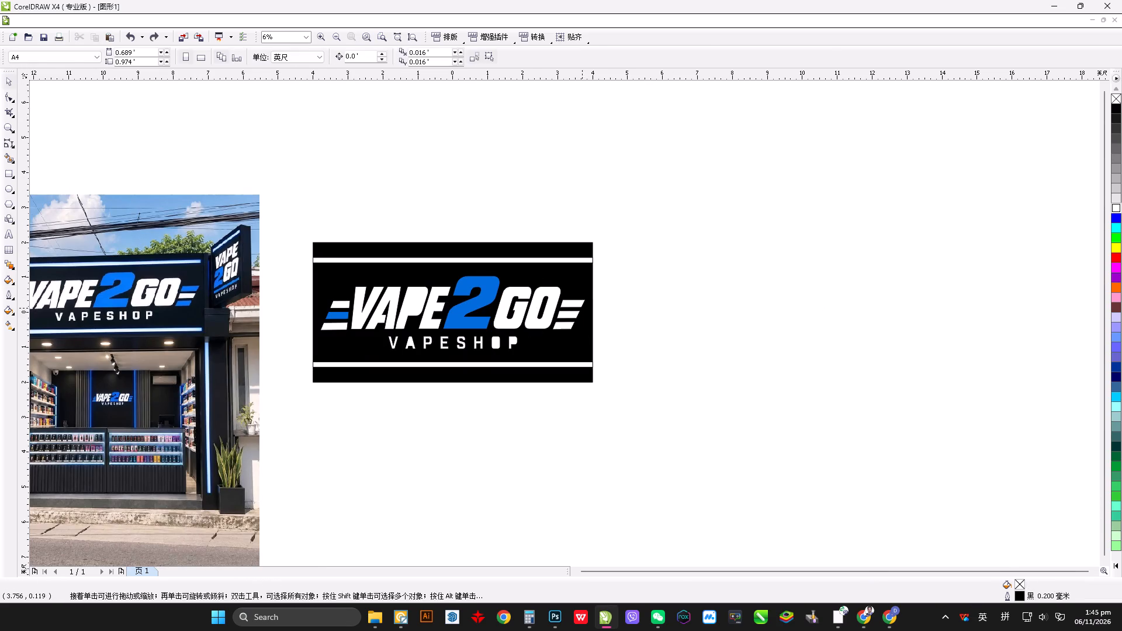
{"action": "left_click", "coordinate": [576, 304]}
{"action": "key", "text": "ctrl+u"}
{"action": "key", "text": "ctrl+k"}
{"action": "left_click", "coordinate": [704, 319]}
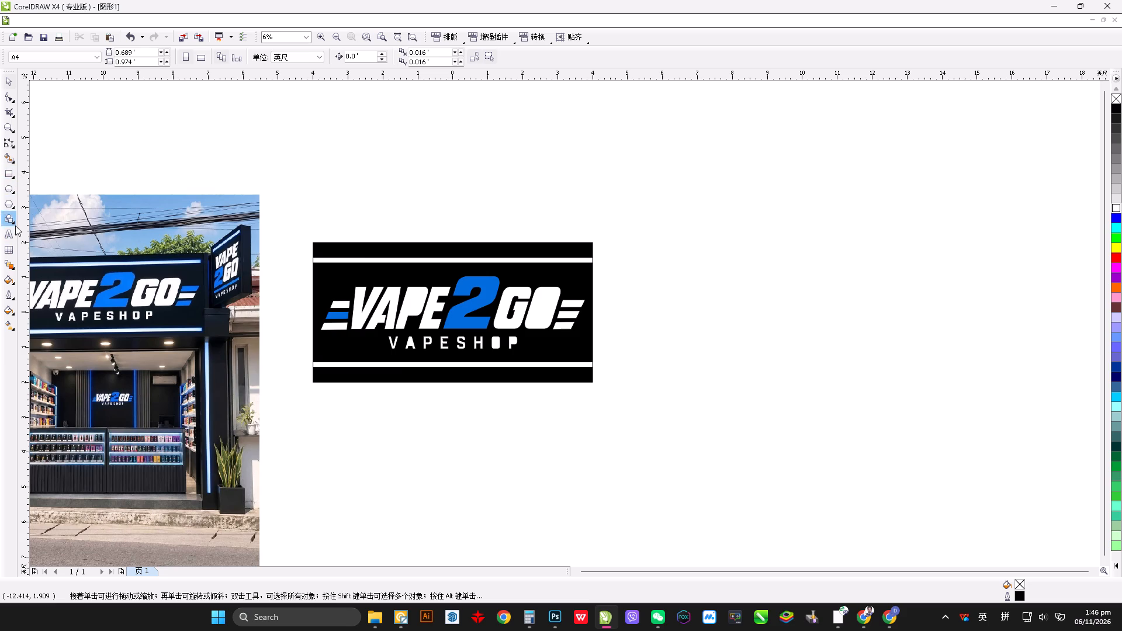
Fill the upper and lower stripes after the GO lettering with blue R0 G106 B219, leaving the middle one white.
{"action": "left_click", "coordinate": [9, 307]}
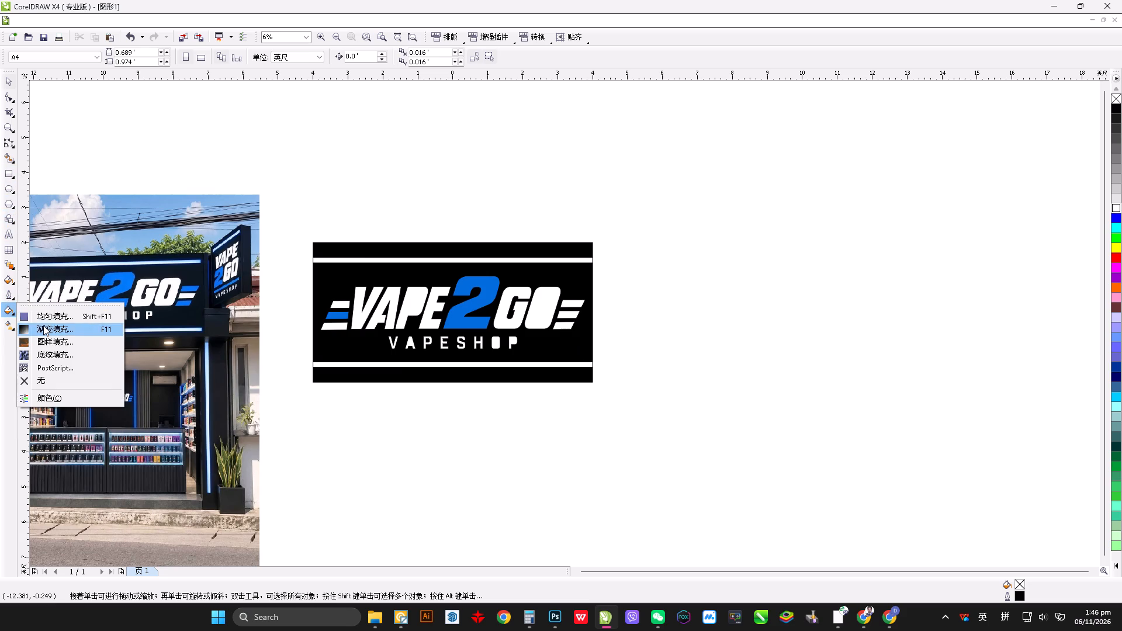
{"action": "left_click", "coordinate": [36, 294]}
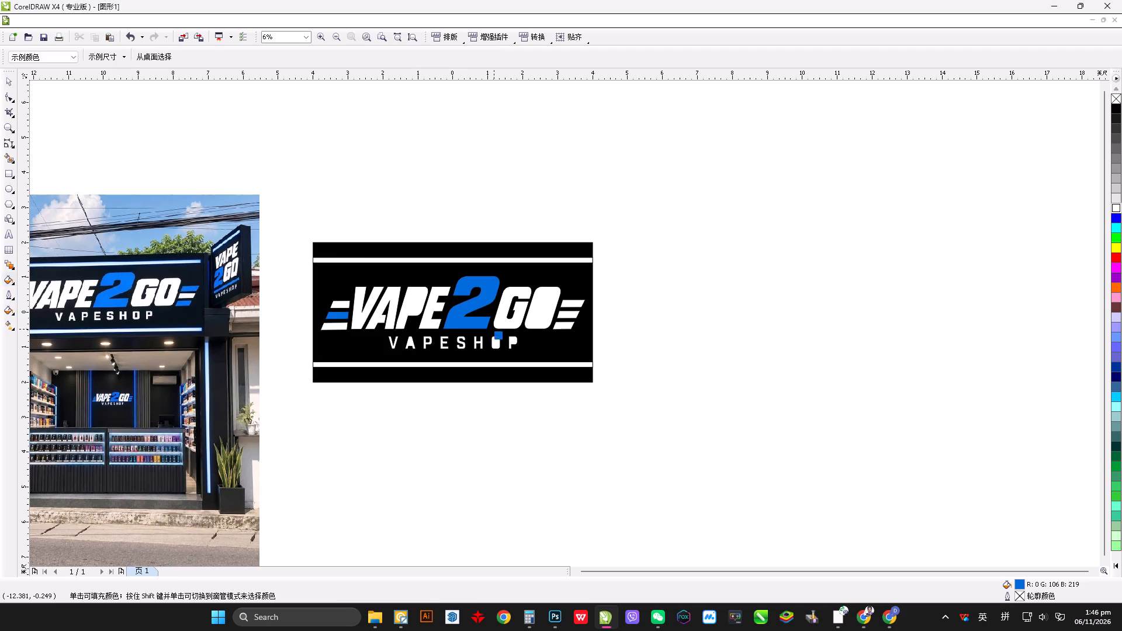
{"action": "scroll", "coordinate": [603, 306], "scroll_direction": "up", "scroll_amount": 3}
{"action": "left_click", "coordinate": [347, 296]}
{"action": "left_click", "coordinate": [265, 463]}
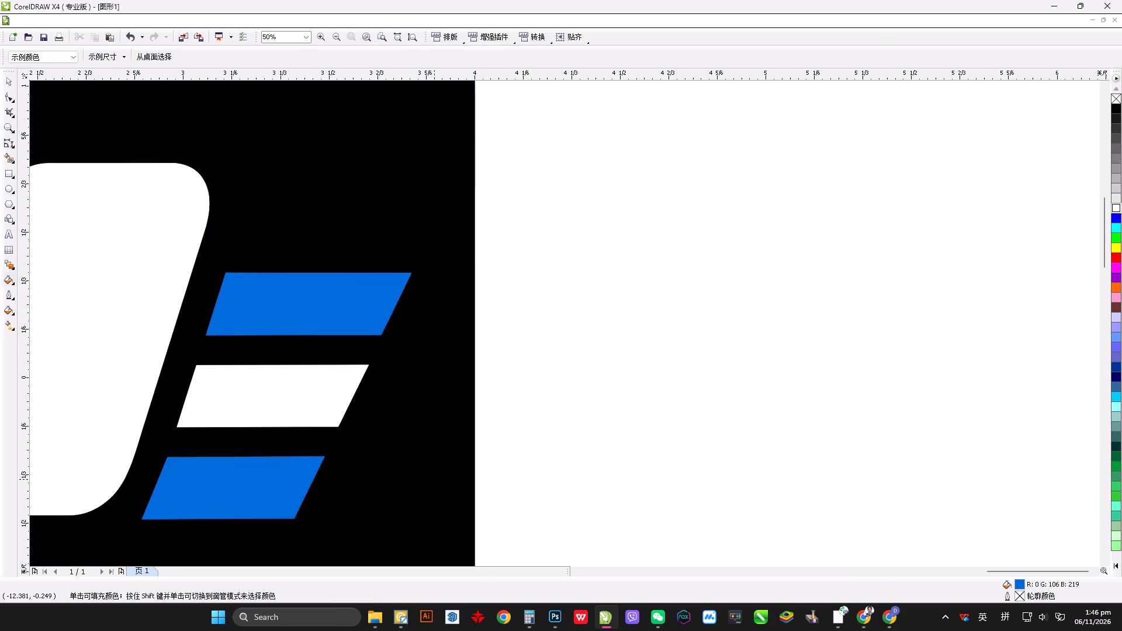
{"action": "scroll", "coordinate": [626, 479], "scroll_direction": "down", "scroll_amount": 4}
{"action": "scroll", "coordinate": [453, 325], "scroll_direction": "up", "scroll_amount": 1}
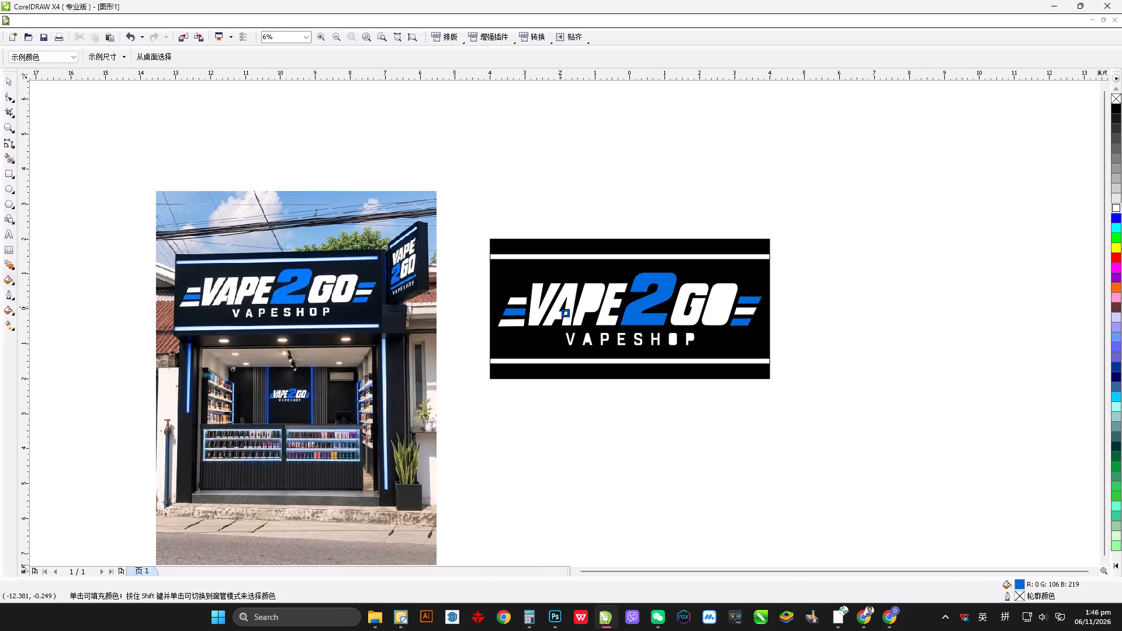
Bring the inner counters of the P in VAPE and the O in GO to the front and fill them black.
{"action": "left_click", "coordinate": [7, 83]}
{"action": "left_click", "coordinate": [510, 194]}
{"action": "left_click_drag", "start_coordinate": [561, 202], "coordinate": [633, 321]}
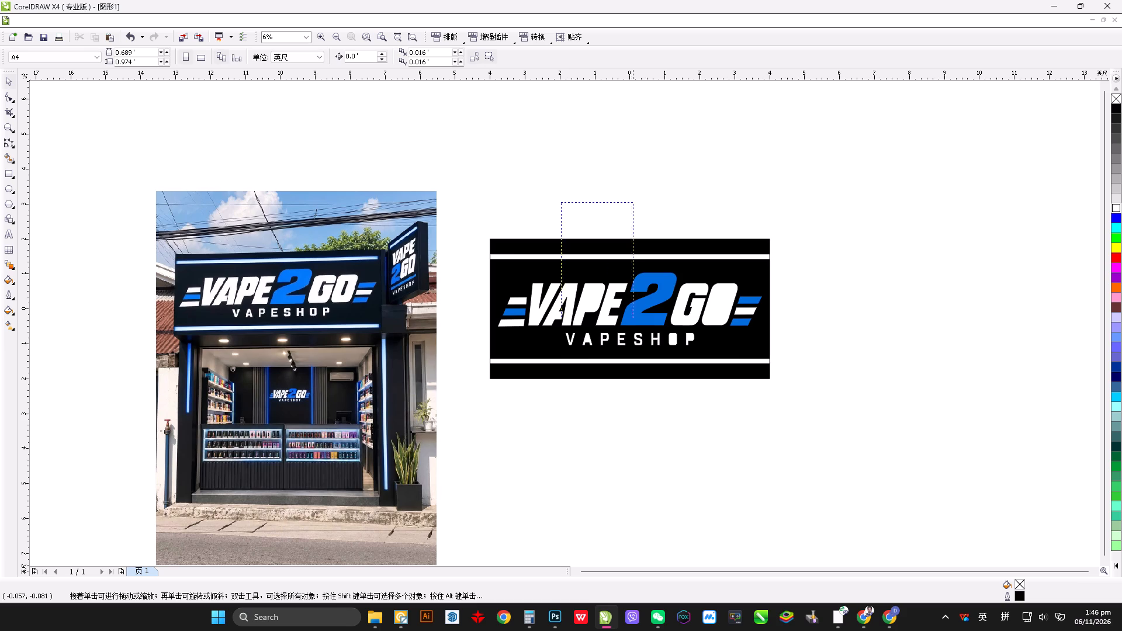
{"action": "left_click_drag", "start_coordinate": [633, 321], "coordinate": [630, 314]}
{"action": "left_click_drag", "start_coordinate": [697, 218], "coordinate": [732, 334], "text": "shift"}
{"action": "key", "text": "ctrl+Home"}
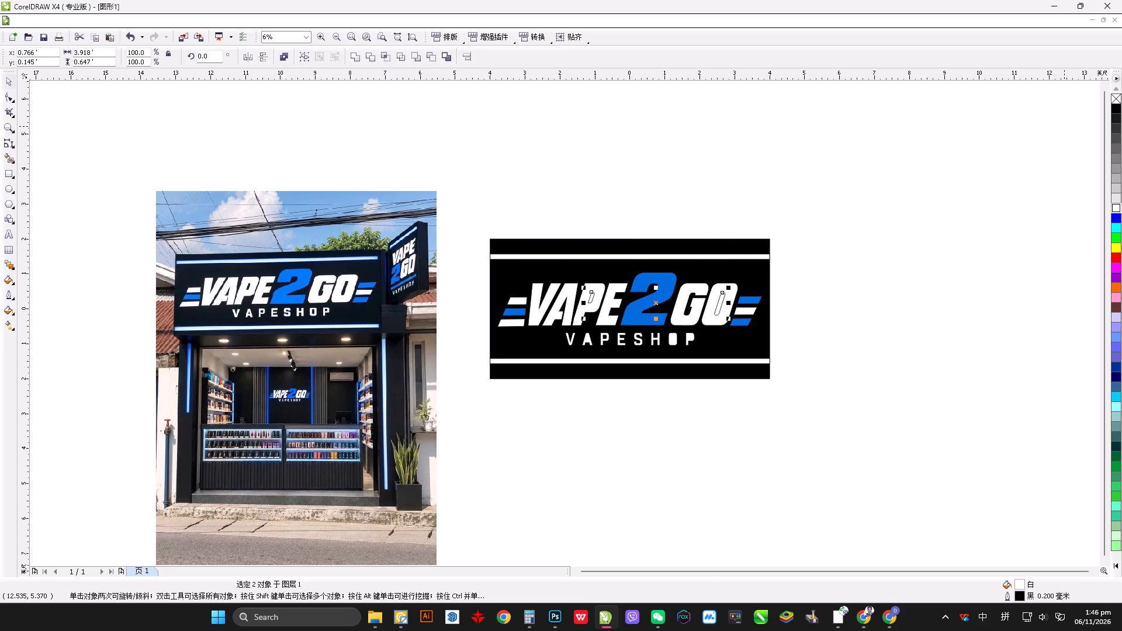
{"action": "left_click", "coordinate": [1114, 105]}
{"action": "left_click", "coordinate": [763, 193]}
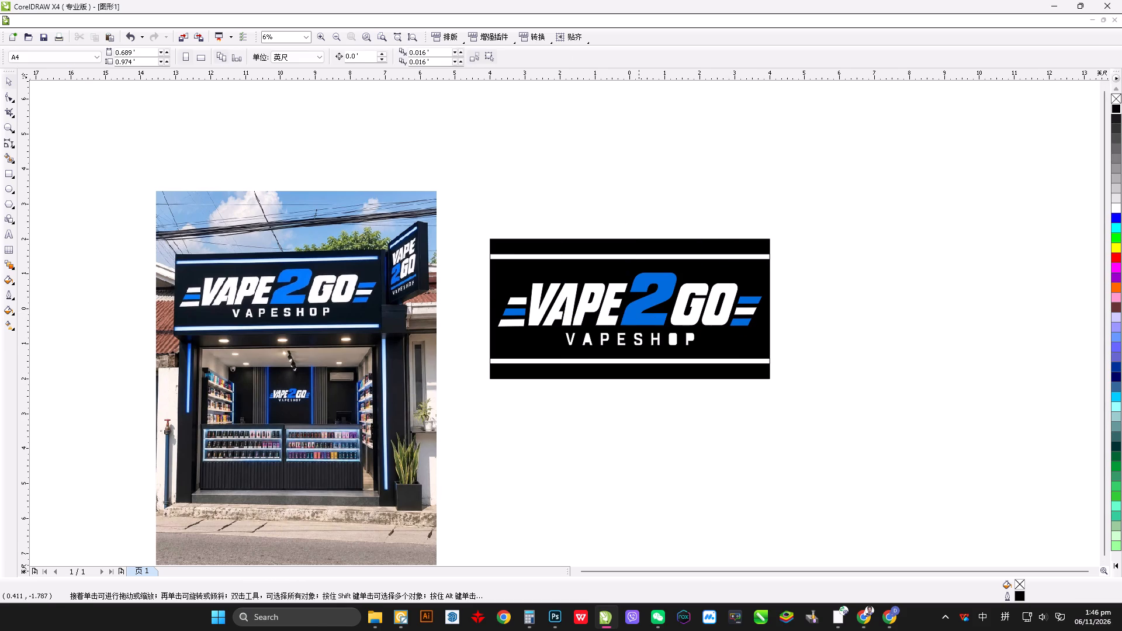
Bring the inner counters of the A, O and final P in VAPESHOP to the front and fill them black.
{"action": "scroll", "coordinate": [633, 348], "scroll_direction": "up", "scroll_amount": 2}
{"action": "left_click_drag", "start_coordinate": [303, 523], "coordinate": [912, 261]}
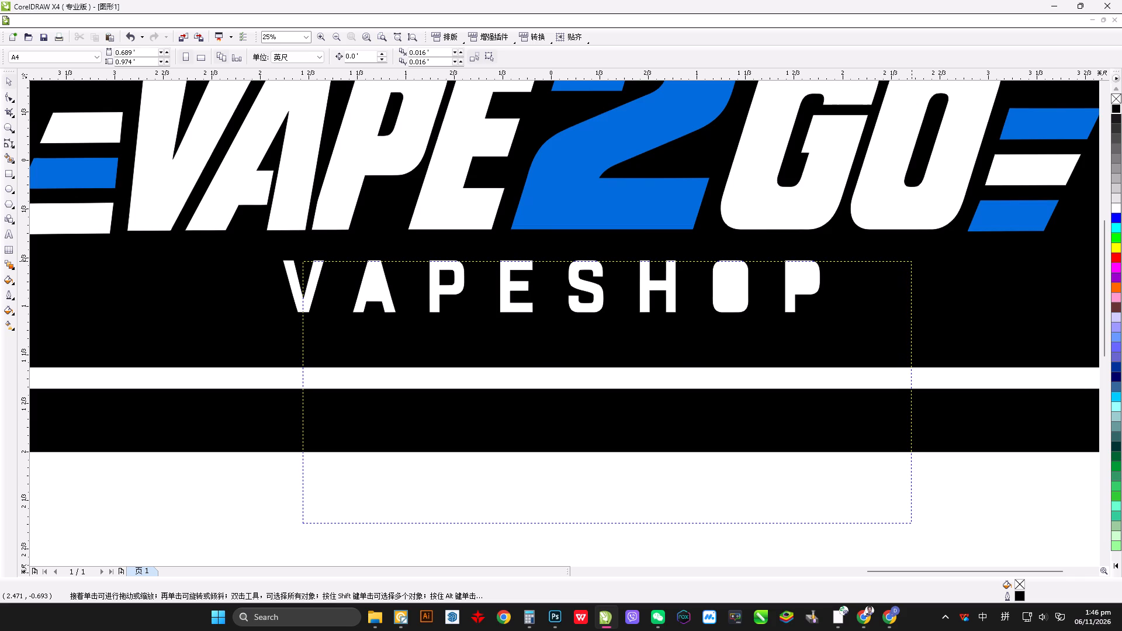
{"action": "left_click_drag", "start_coordinate": [912, 261], "coordinate": [914, 262]}
{"action": "key", "text": "ctrl+Home"}
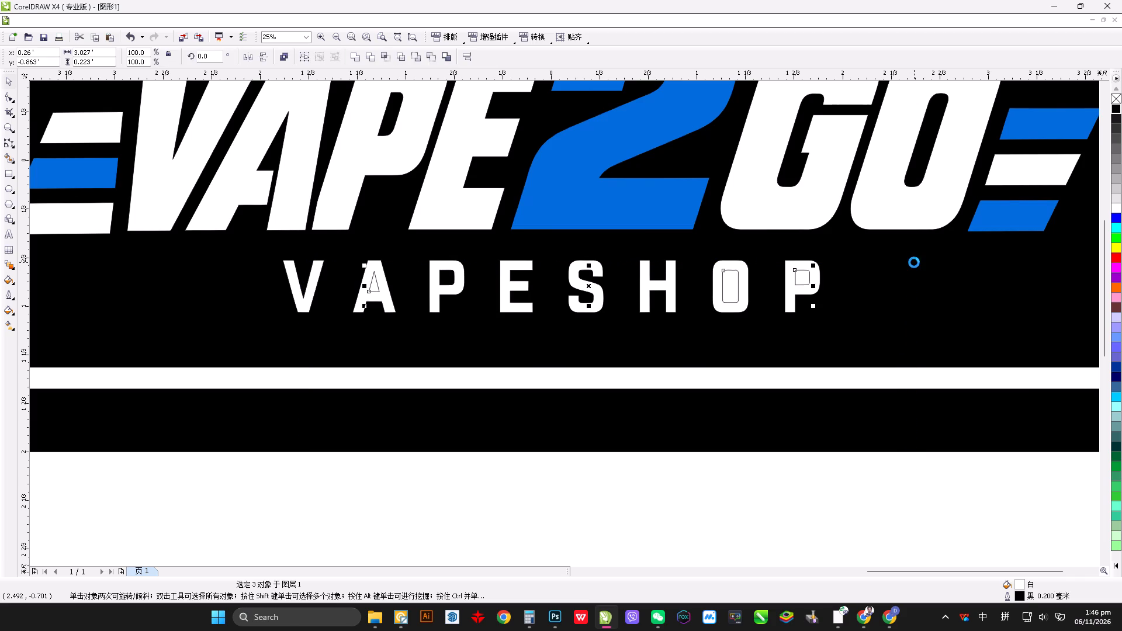
{"action": "left_click", "coordinate": [1115, 111]}
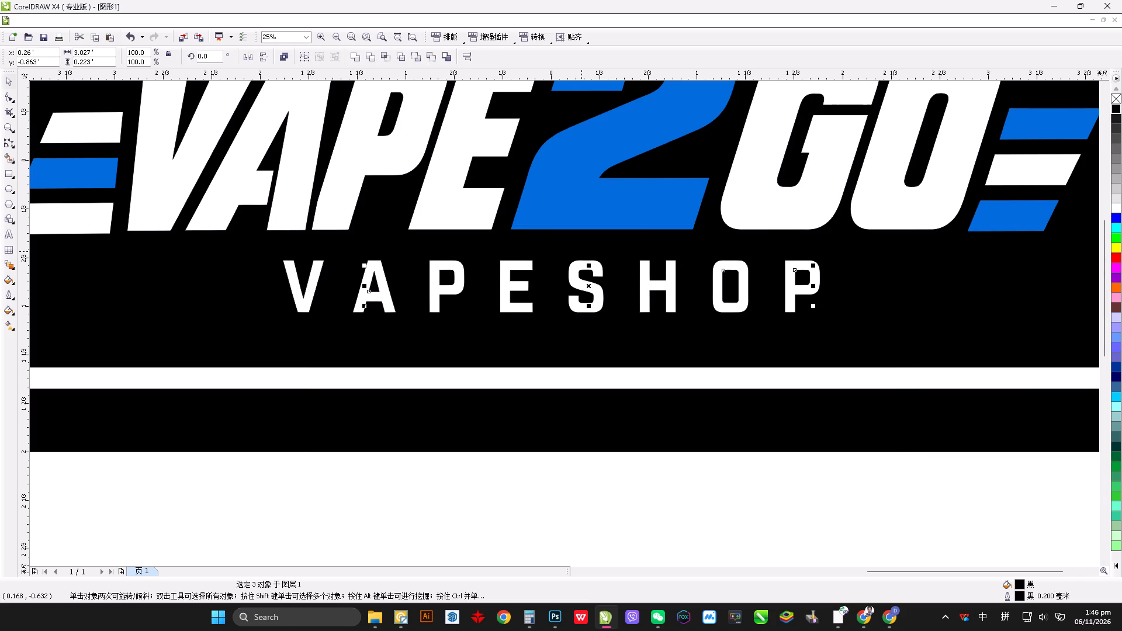
{"action": "scroll", "coordinate": [489, 341], "scroll_direction": "down", "scroll_amount": 2}
{"action": "left_click_drag", "start_coordinate": [602, 420], "coordinate": [602, 413]}
Remove the outline from the two long white horizontal bars of the sign.
{"action": "scroll", "coordinate": [547, 251], "scroll_direction": "up", "scroll_amount": 1}
{"action": "scroll", "coordinate": [565, 323], "scroll_direction": "down", "scroll_amount": 1}
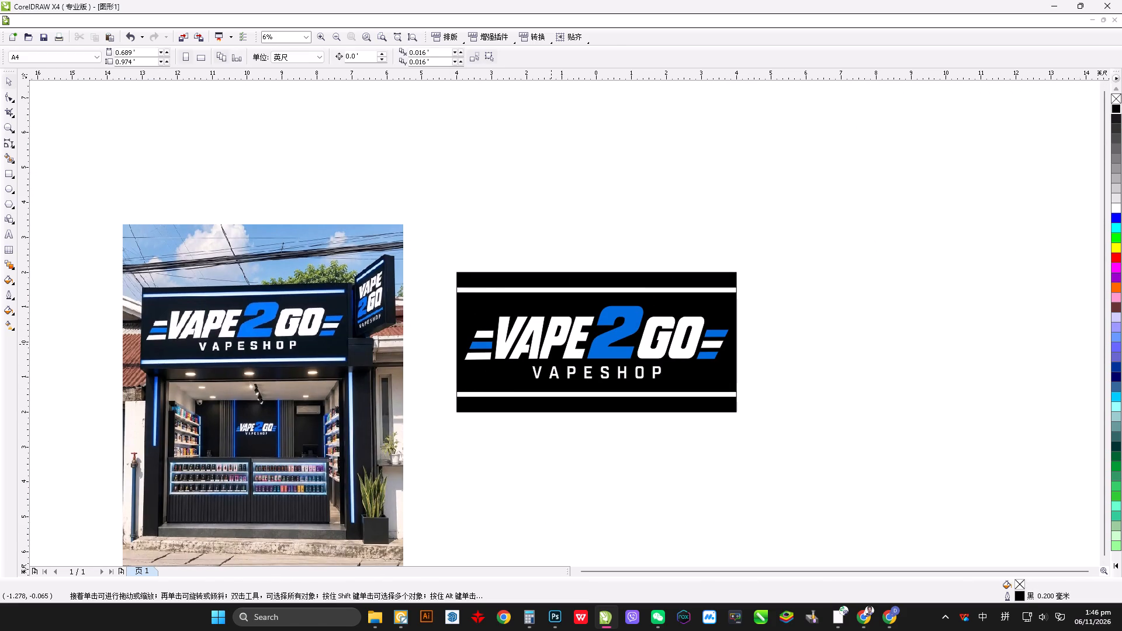
{"action": "scroll", "coordinate": [553, 344], "scroll_direction": "up", "scroll_amount": 1}
{"action": "scroll", "coordinate": [565, 323], "scroll_direction": "down", "scroll_amount": 1}
{"action": "scroll", "coordinate": [565, 323], "scroll_direction": "up", "scroll_amount": 1}
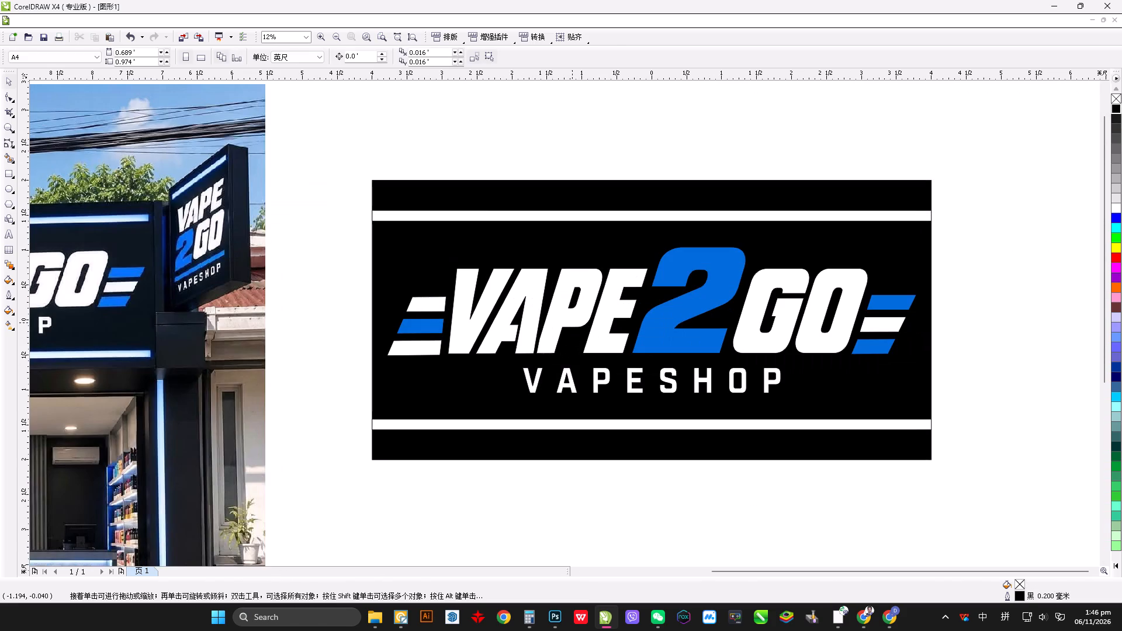
{"action": "left_click", "coordinate": [414, 217]}
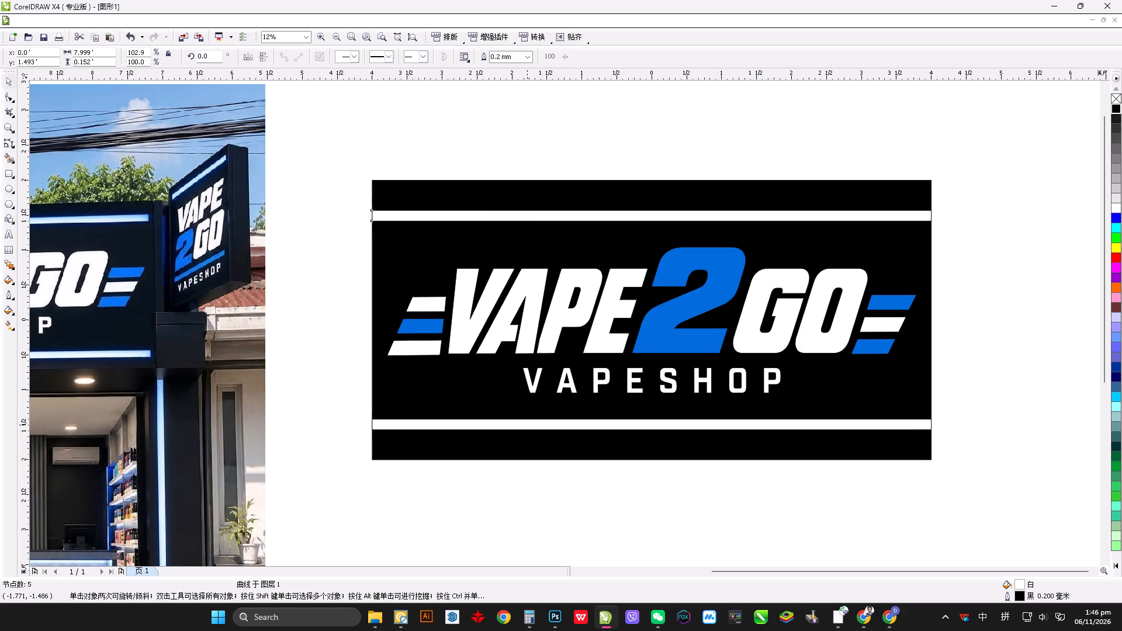
{"action": "left_click", "coordinate": [527, 425], "text": "shift"}
{"action": "right_click", "coordinate": [1116, 100]}
{"action": "left_click", "coordinate": [714, 106]}
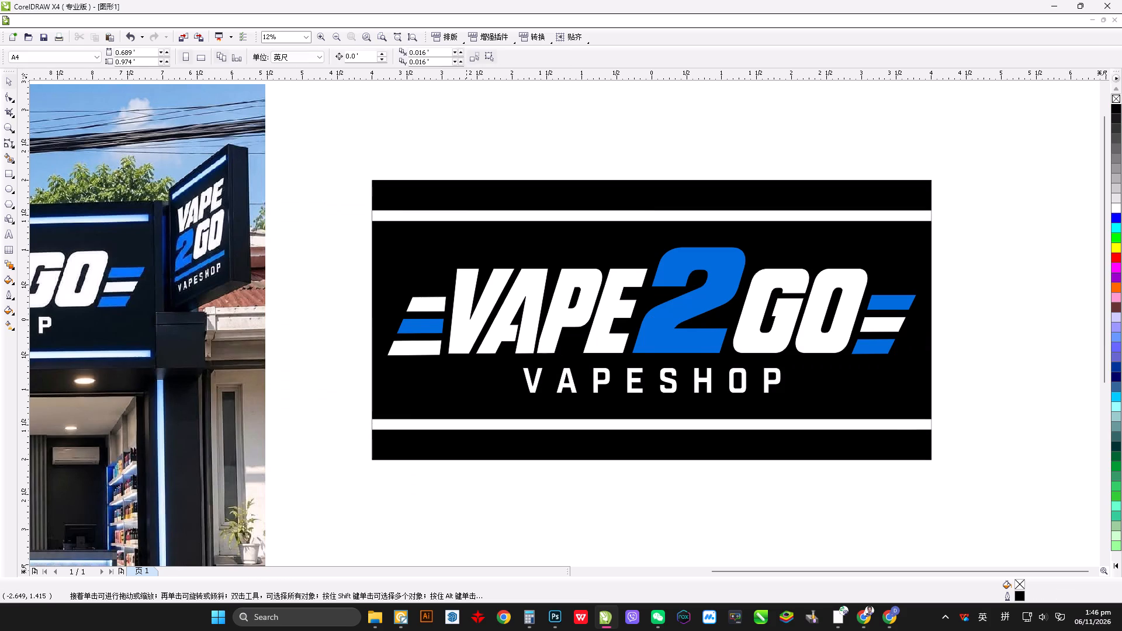
Dimension the sign's overall width from corner to corner along its top edge.
{"action": "scroll", "coordinate": [508, 235], "scroll_direction": "down", "scroll_amount": 1}
{"action": "scroll", "coordinate": [635, 462], "scroll_direction": "down", "scroll_amount": 1}
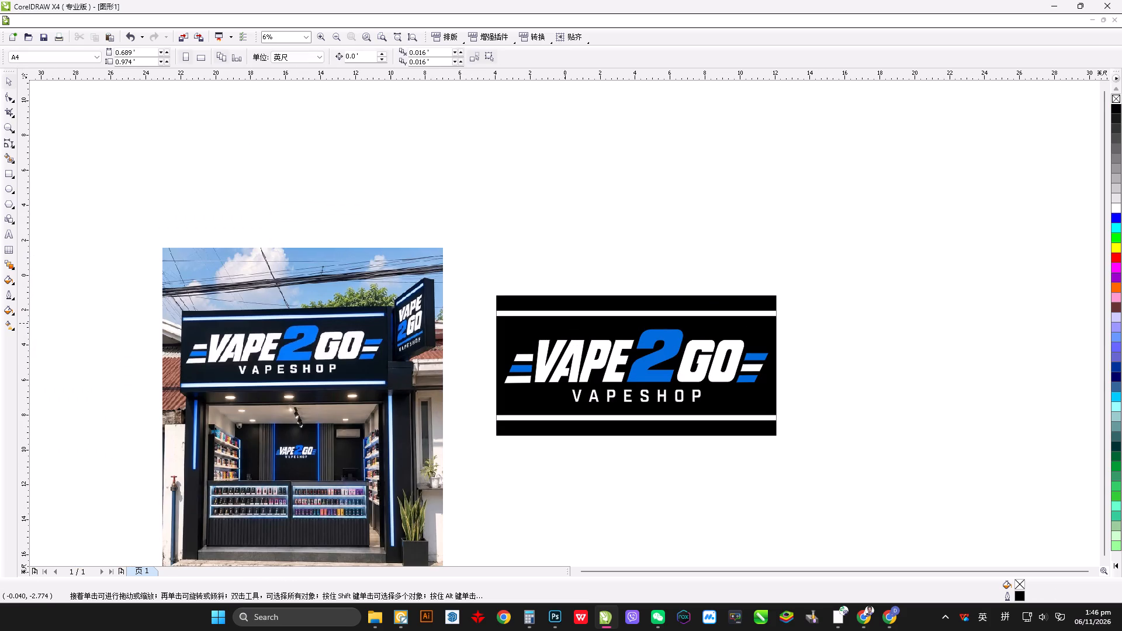
{"action": "scroll", "coordinate": [549, 292], "scroll_direction": "up", "scroll_amount": 2}
{"action": "scroll", "coordinate": [565, 323], "scroll_direction": "down", "scroll_amount": 1}
{"action": "scroll", "coordinate": [566, 320], "scroll_direction": "up", "scroll_amount": 1}
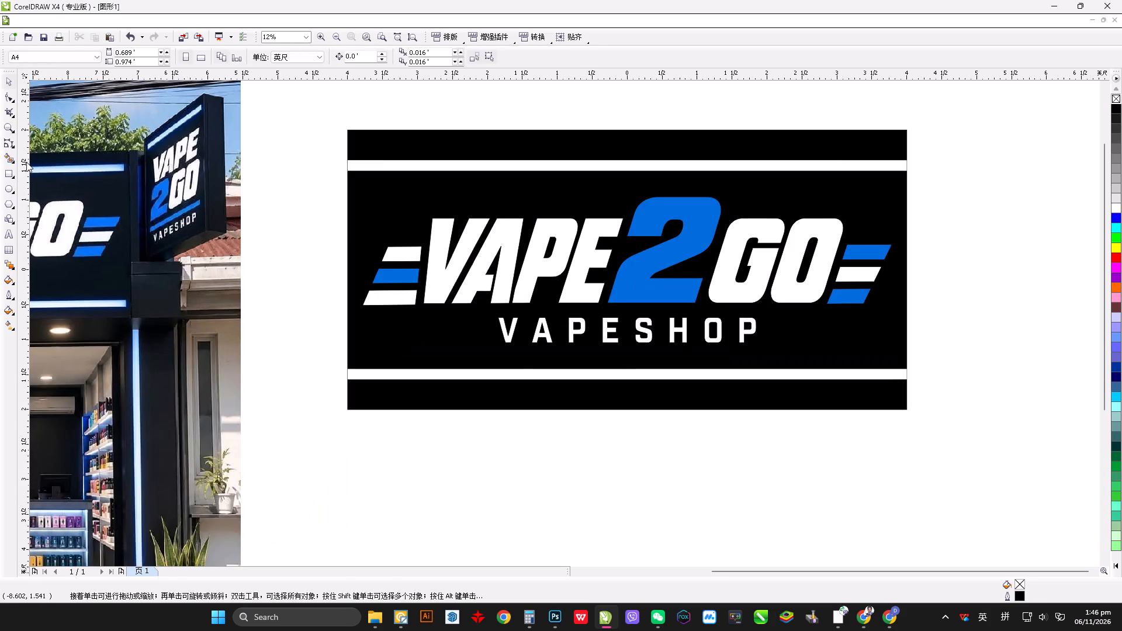
{"action": "left_click", "coordinate": [5, 144]}
{"action": "left_click", "coordinate": [347, 130]}
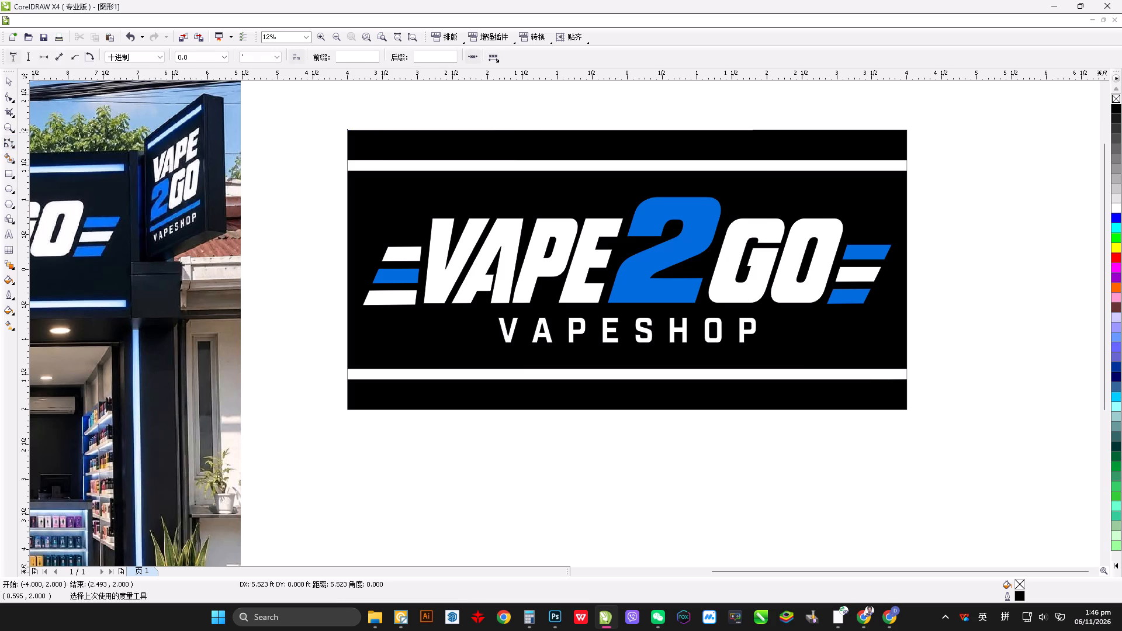
{"action": "left_click", "coordinate": [910, 130]}
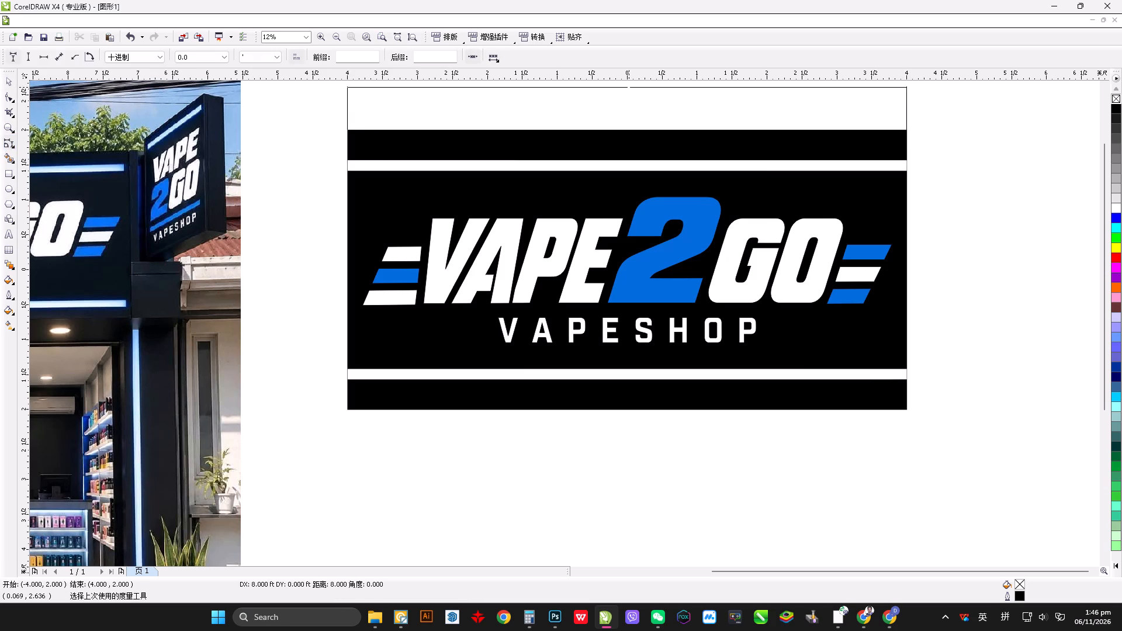
Place the overall width dimension line above the sign's top edge.
{"action": "left_click", "coordinate": [595, 94]}
Dimension the sign's overall height from top edge to bottom corner, placing the dimension line beyond its right edge.
{"action": "left_click", "coordinate": [867, 129]}
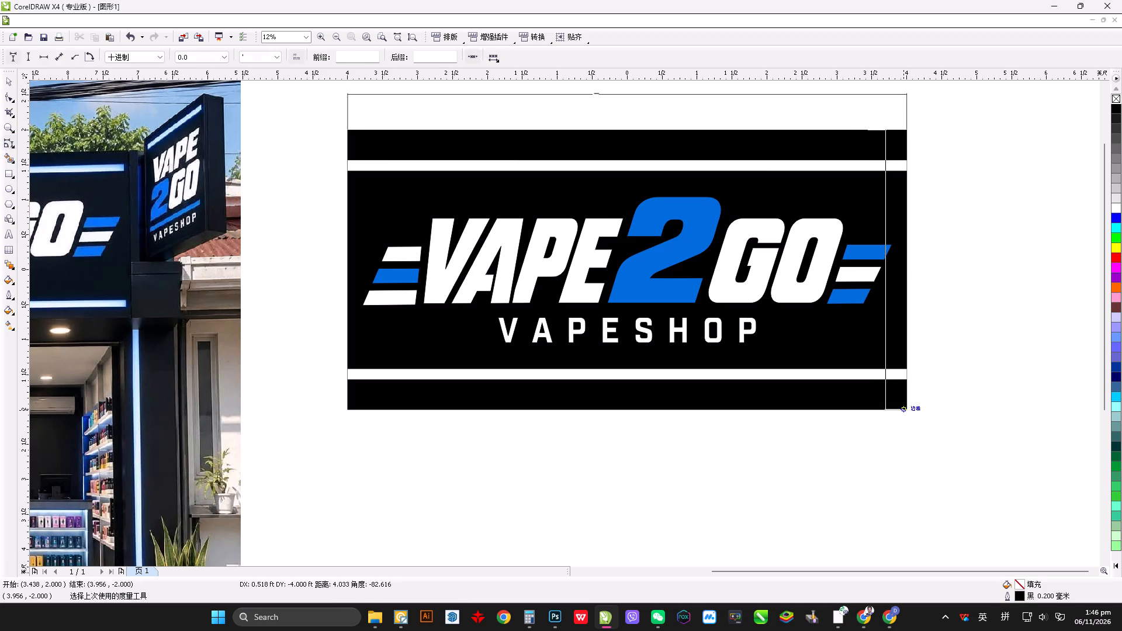
{"action": "left_click", "coordinate": [903, 410]}
{"action": "left_click", "coordinate": [976, 257]}
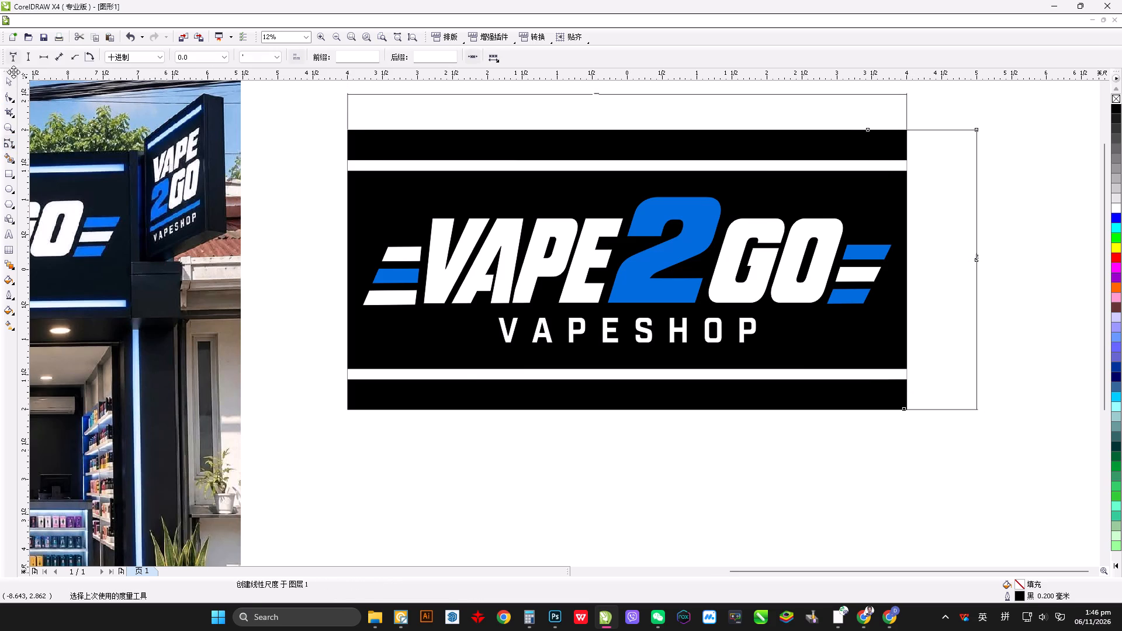
Select the sign's width and height dimension texts and enlarge them, trying 200 pt before settling on 400 pt.
{"action": "left_click", "coordinate": [13, 81]}
{"action": "scroll", "coordinate": [557, 230], "scroll_direction": "down", "scroll_amount": 1}
{"action": "left_click_drag", "start_coordinate": [549, 224], "coordinate": [626, 274]}
{"action": "left_click_drag", "start_coordinate": [742, 241], "coordinate": [872, 478], "text": "shift"}
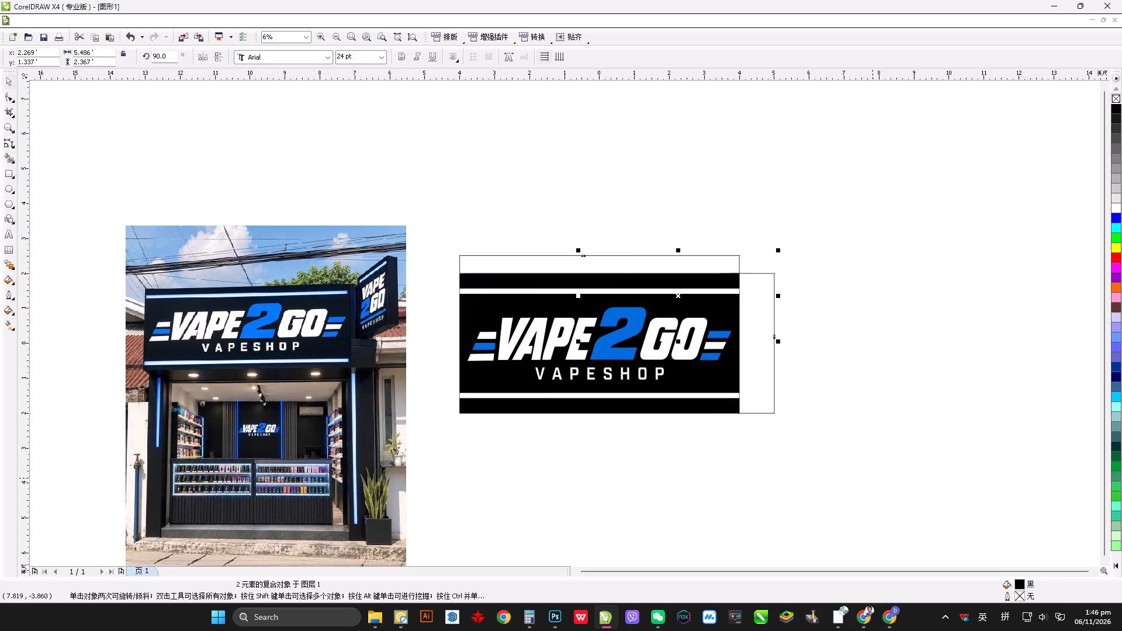
{"action": "left_click", "coordinate": [382, 57]}
{"action": "left_click", "coordinate": [378, 235]}
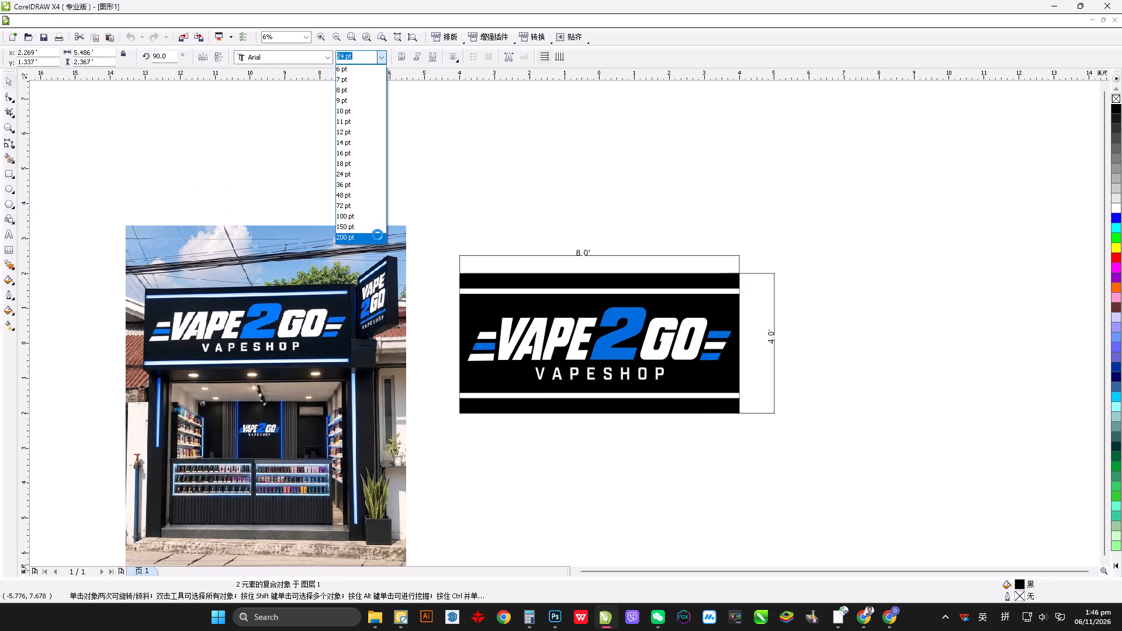
{"action": "left_click", "coordinate": [356, 53]}
{"action": "key", "text": "ctrl+a"}
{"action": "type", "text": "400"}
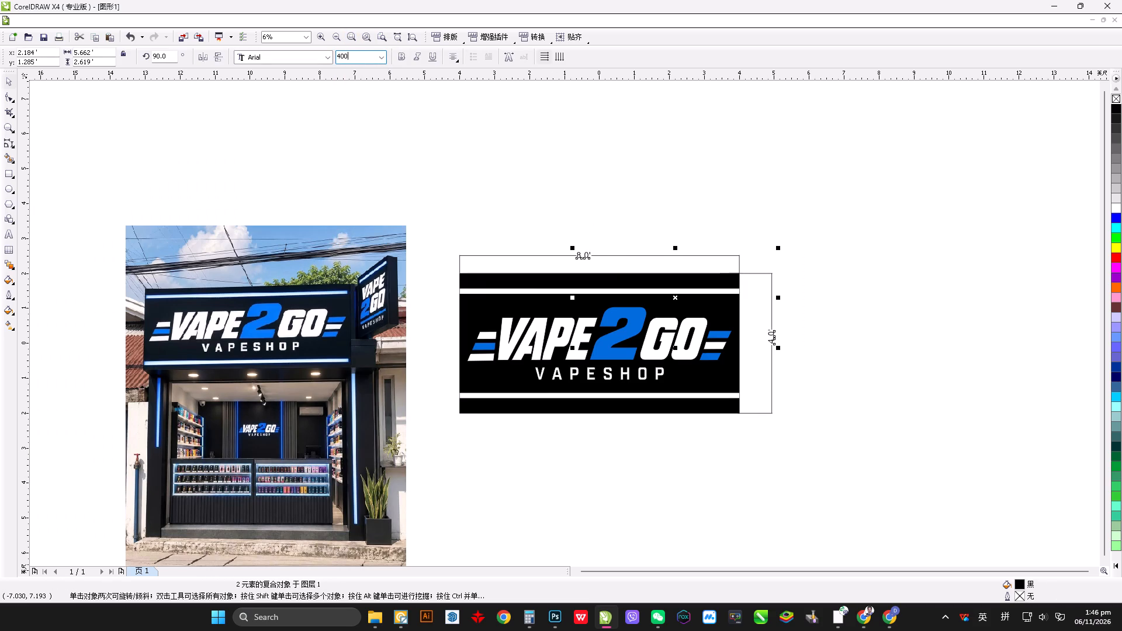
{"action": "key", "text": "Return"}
{"action": "left_click", "coordinate": [894, 378]}
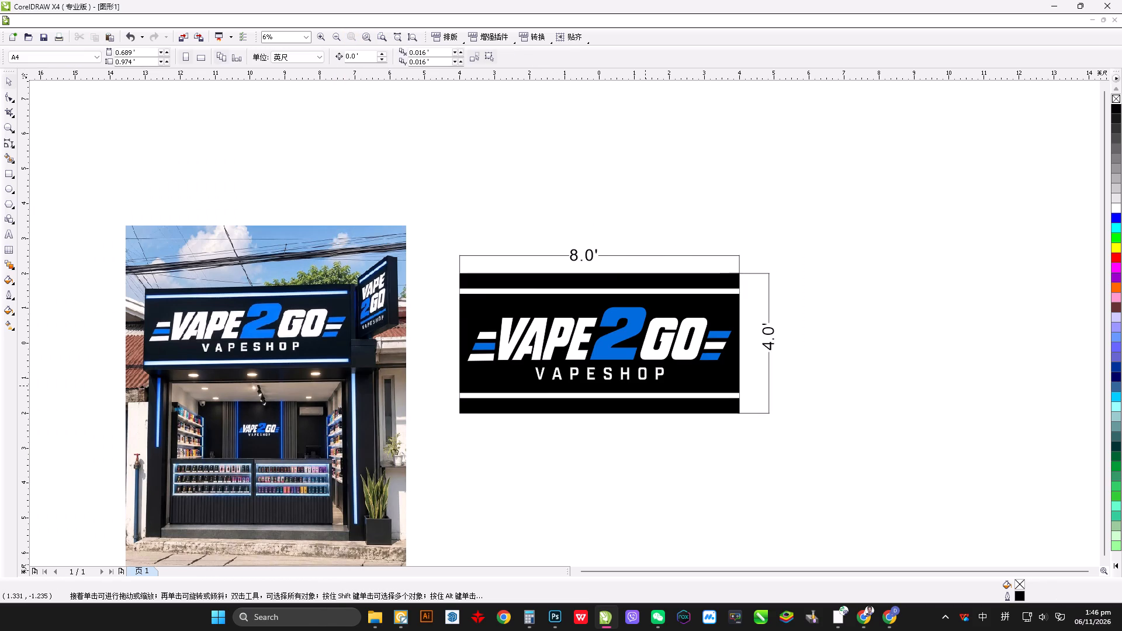
Capture a WeChat screenshot region around the sign artwork and its dimensions.
{"action": "scroll", "coordinate": [645, 386], "scroll_direction": "up", "scroll_amount": 1}
{"action": "scroll", "coordinate": [549, 296], "scroll_direction": "down", "scroll_amount": 1}
{"action": "scroll", "coordinate": [560, 306], "scroll_direction": "up", "scroll_amount": 1}
{"action": "key", "text": "alt+a"}
{"action": "left_click_drag", "start_coordinate": [161, 98], "coordinate": [819, 496]}
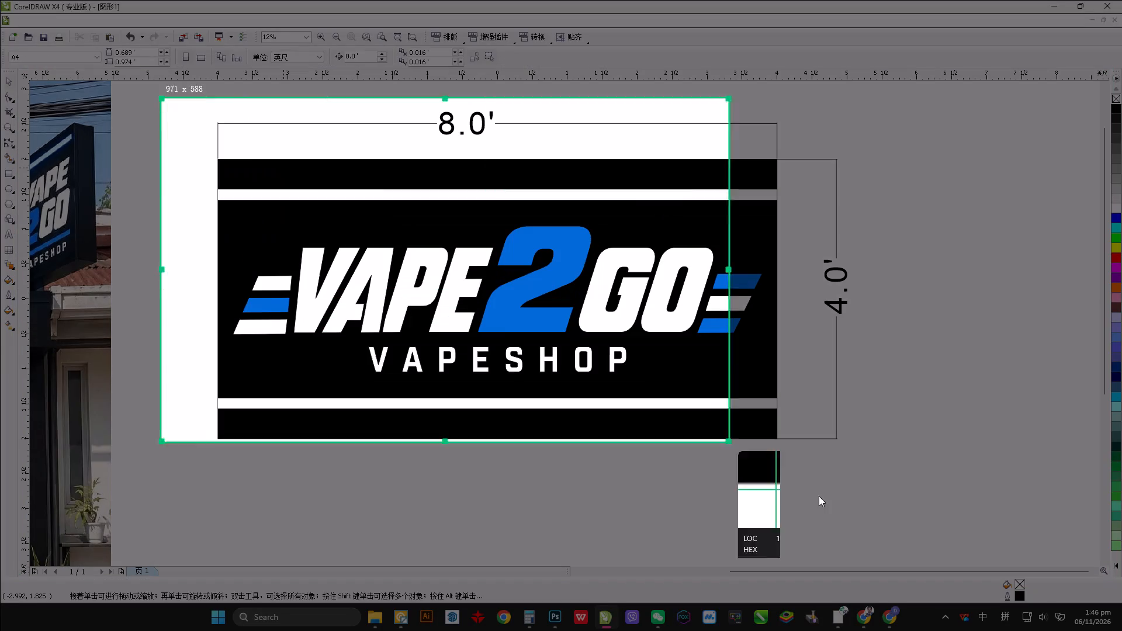
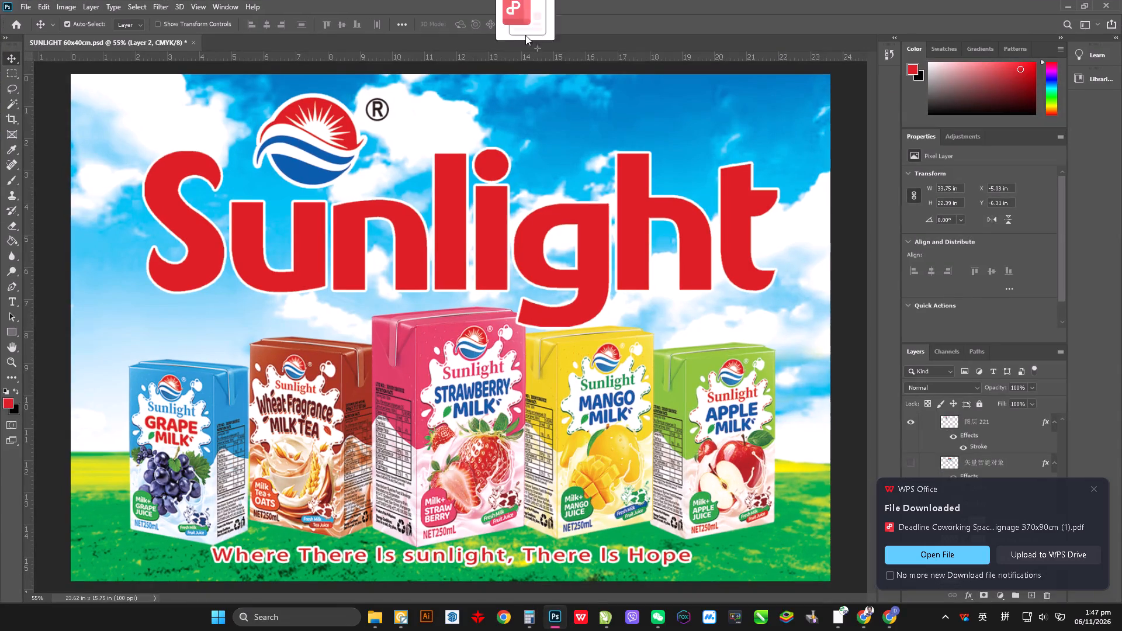
Open the downloaded Deadline Coworking Space Panaflex Signage 370x90cm (1).pdf in Photoshop as its own document, accepting the PDF import settings.
{"action": "left_click_drag", "start_coordinate": [525, 35], "coordinate": [527, 42]}
{"action": "left_click", "coordinate": [692, 325]}
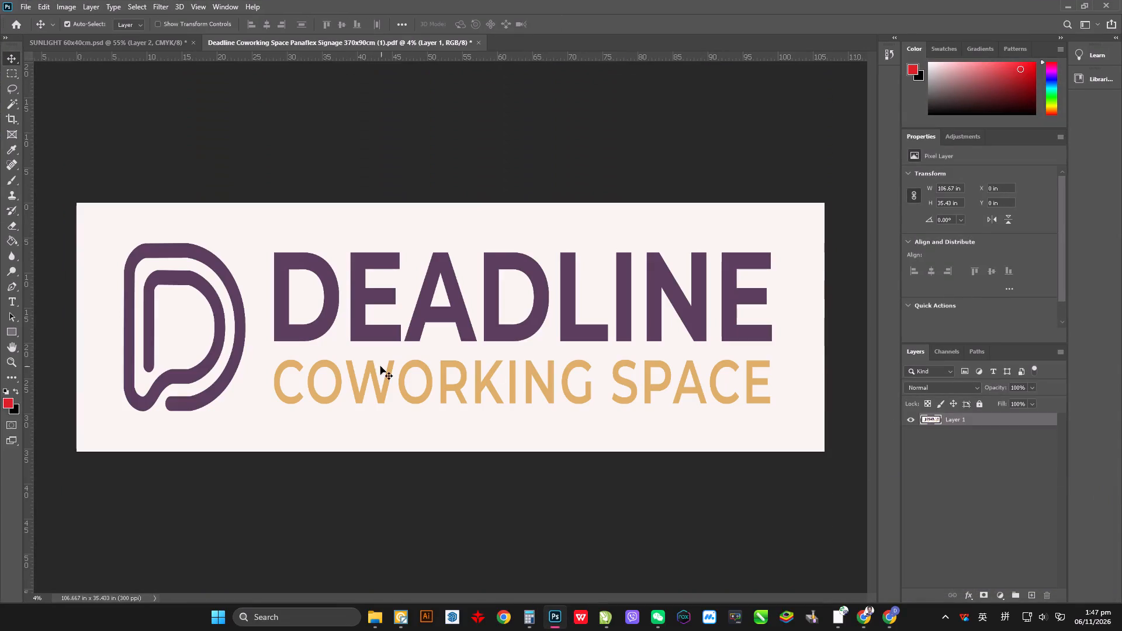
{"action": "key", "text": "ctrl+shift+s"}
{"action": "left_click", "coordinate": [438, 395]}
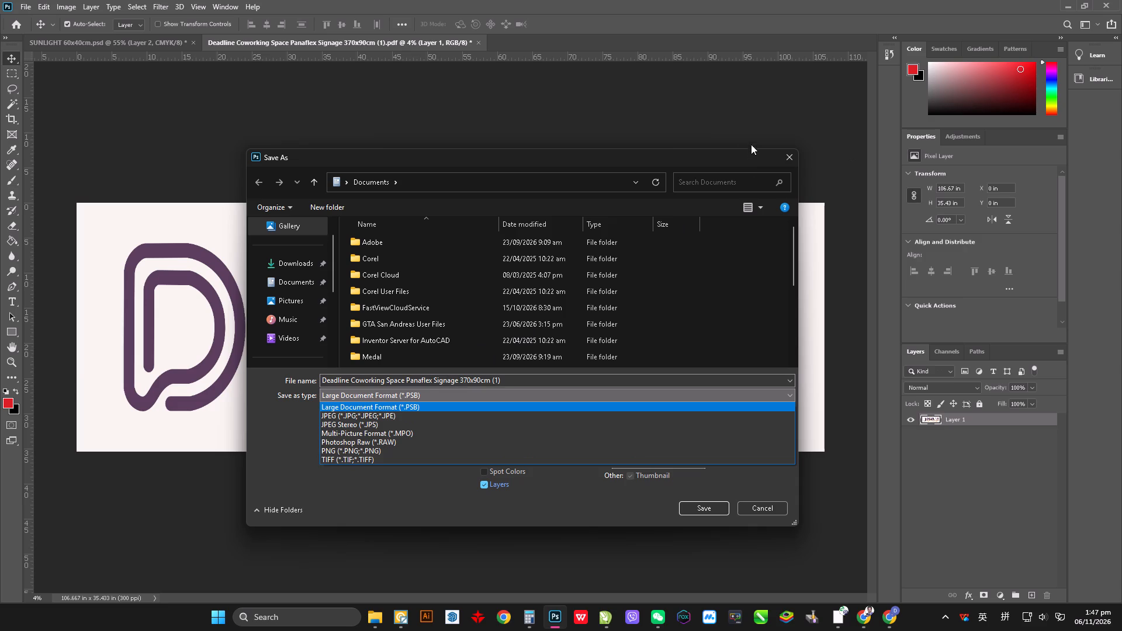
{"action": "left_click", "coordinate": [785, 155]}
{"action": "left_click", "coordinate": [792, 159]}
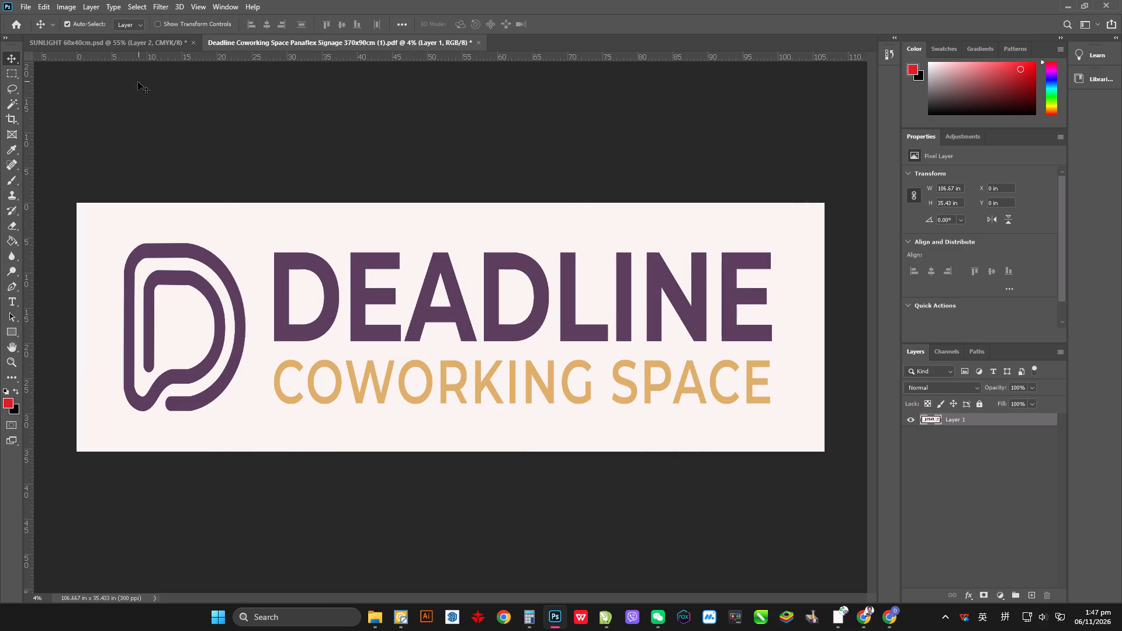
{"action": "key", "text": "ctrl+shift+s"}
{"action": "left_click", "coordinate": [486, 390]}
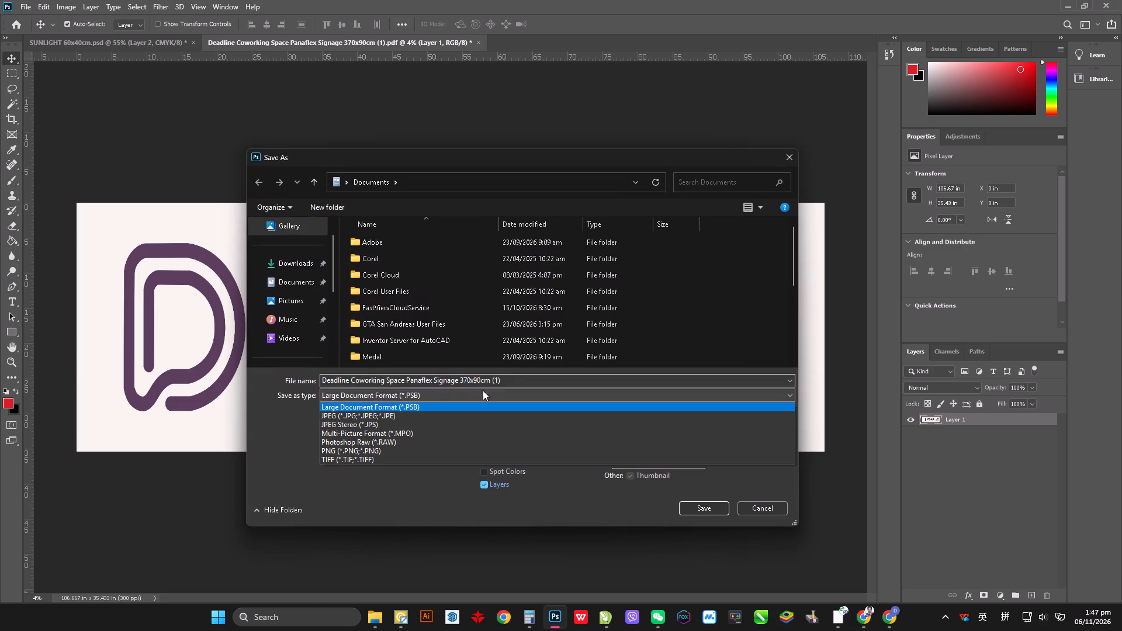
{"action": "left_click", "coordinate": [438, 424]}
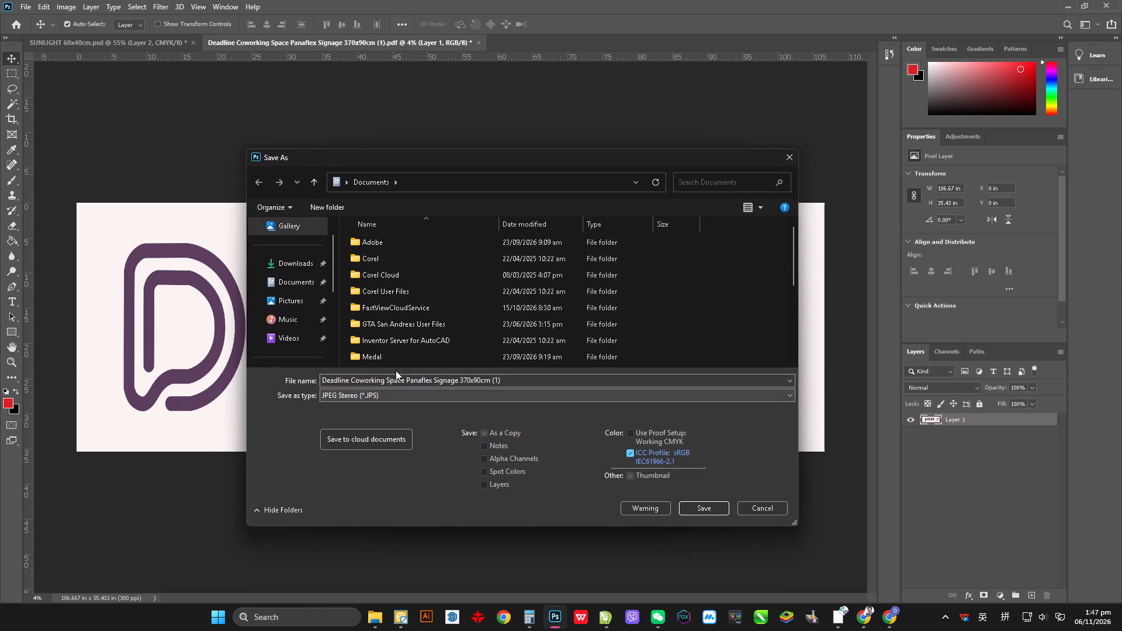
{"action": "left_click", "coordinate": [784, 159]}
Check the Deadline Coworking Space artwork's image size with width and height in centimetres, leaving the dialog without changes.
{"action": "key", "text": "ctrl+alt+i"}
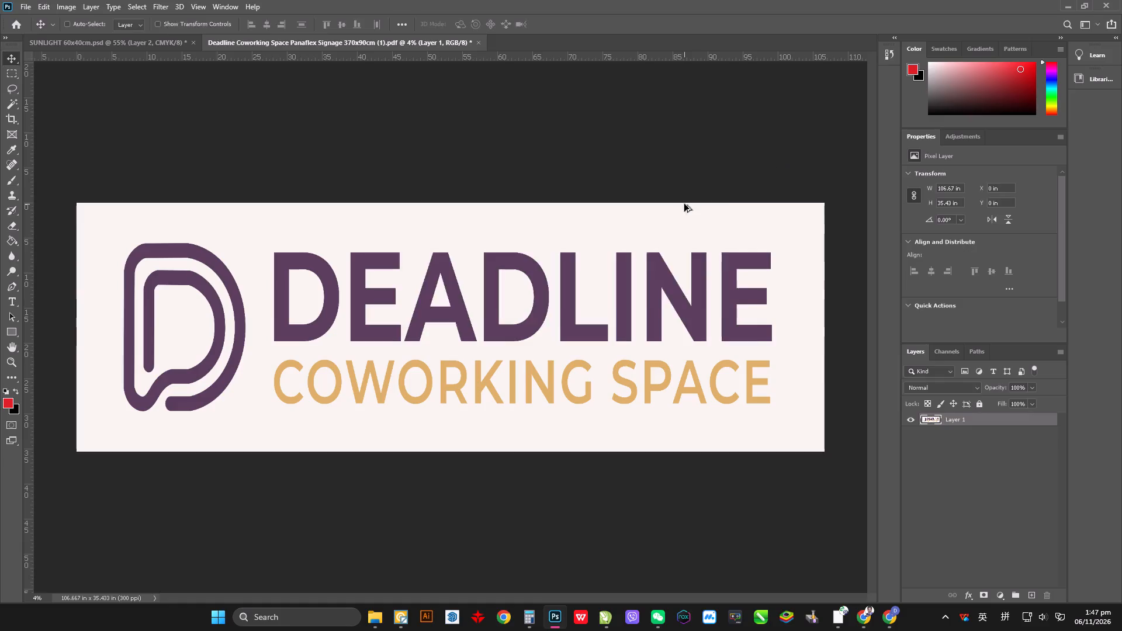
{"action": "left_click", "coordinate": [701, 192]}
{"action": "left_click", "coordinate": [698, 233]}
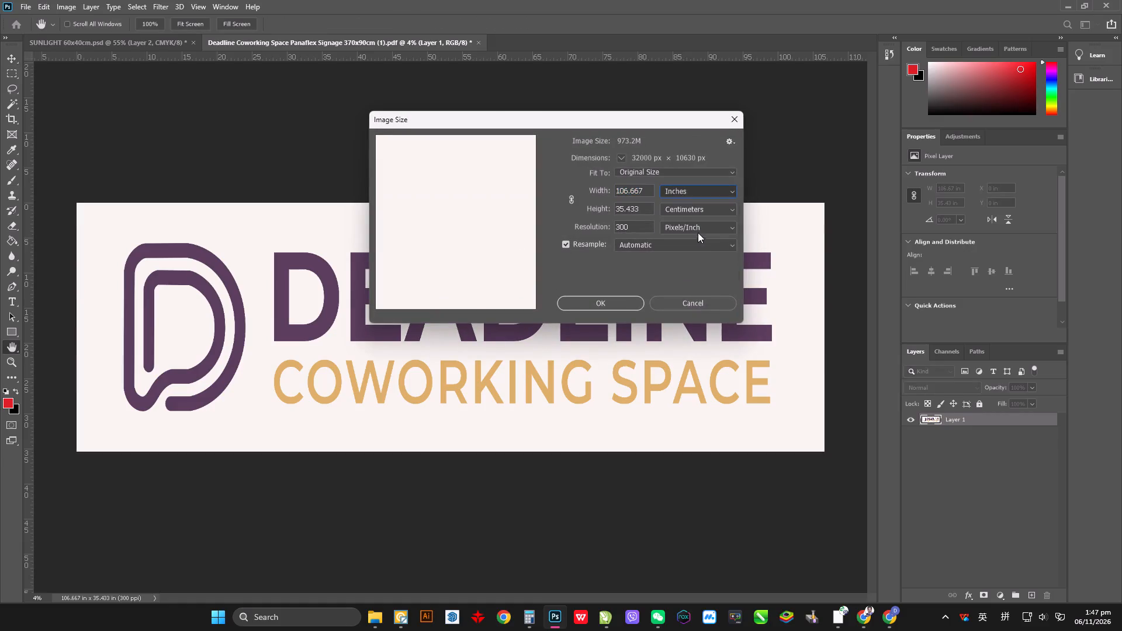
{"action": "key", "text": "alt+Tab"}
{"action": "key", "text": "alt+Tab"}
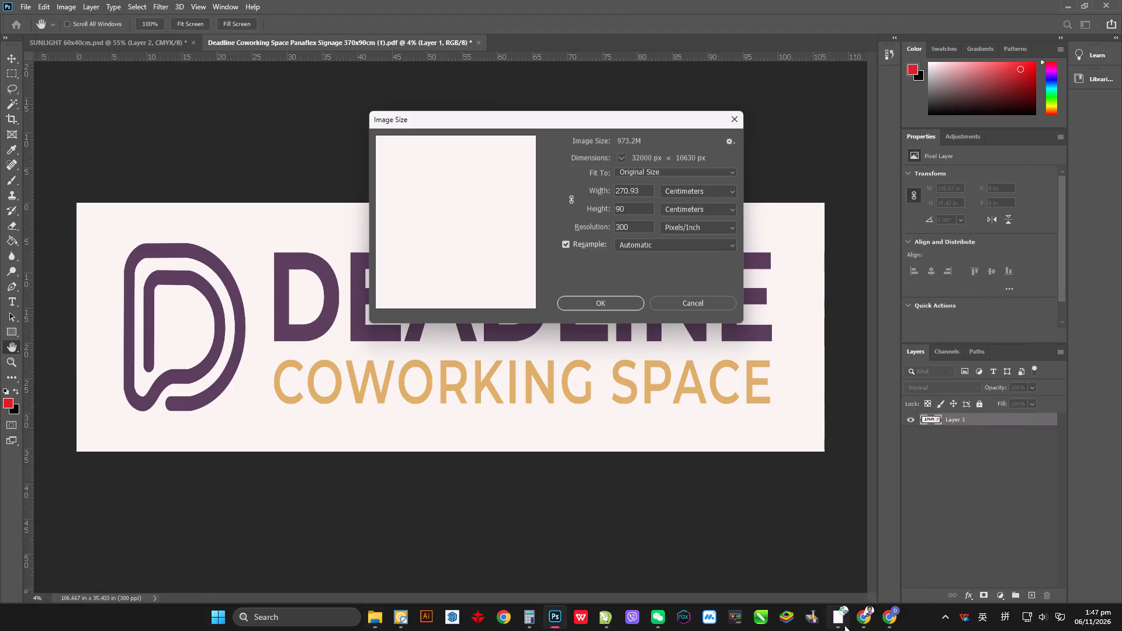
{"action": "left_click_drag", "start_coordinate": [637, 224], "coordinate": [469, 223]}
{"action": "left_click", "coordinate": [728, 119]}
Save the Deadline Coworking Space artwork as a PNG copy named 1 on the desktop, with the large file size option.
{"action": "key", "text": "ctrl+shift+s"}
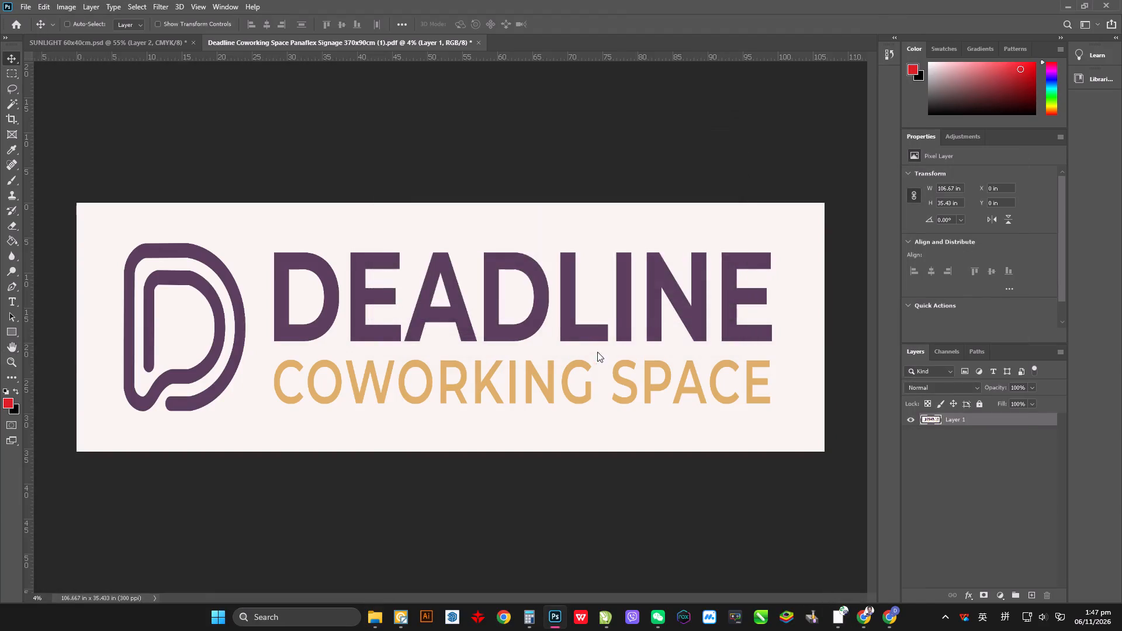
{"action": "left_click", "coordinate": [548, 400]}
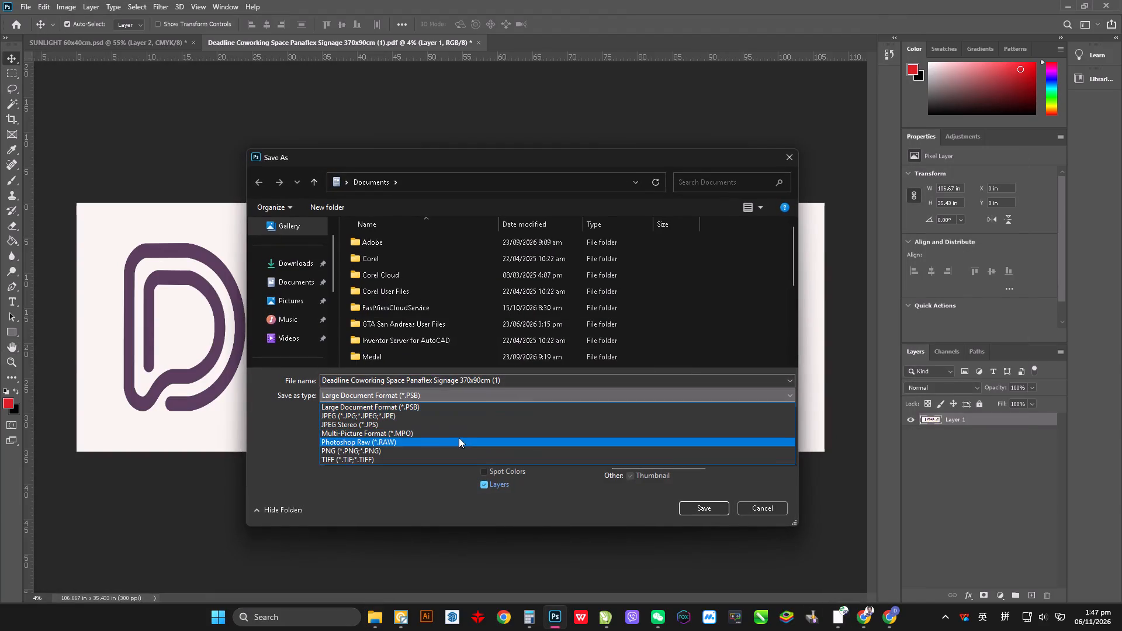
{"action": "left_click", "coordinate": [448, 446]}
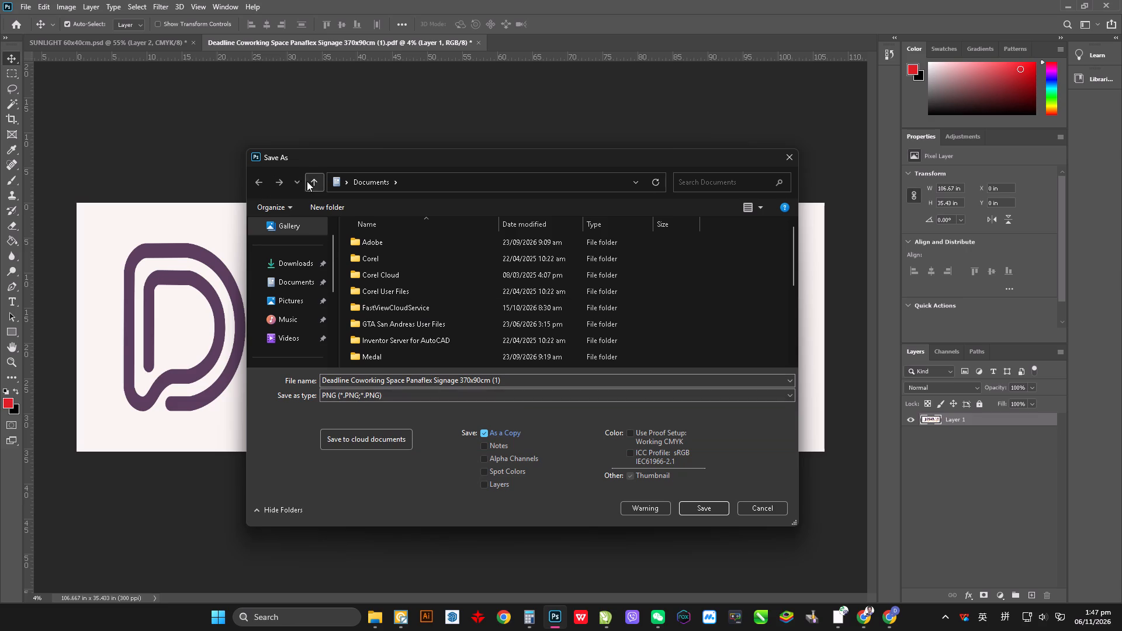
{"action": "triple_click", "coordinate": [307, 181]}
{"action": "double_click", "coordinate": [309, 181]}
{"action": "left_click", "coordinate": [549, 380]}
{"action": "key", "text": "1"}
{"action": "left_click_drag", "start_coordinate": [292, 452], "coordinate": [285, 452]}
{"action": "left_click", "coordinate": [699, 503]}
{"action": "left_click", "coordinate": [596, 308]}
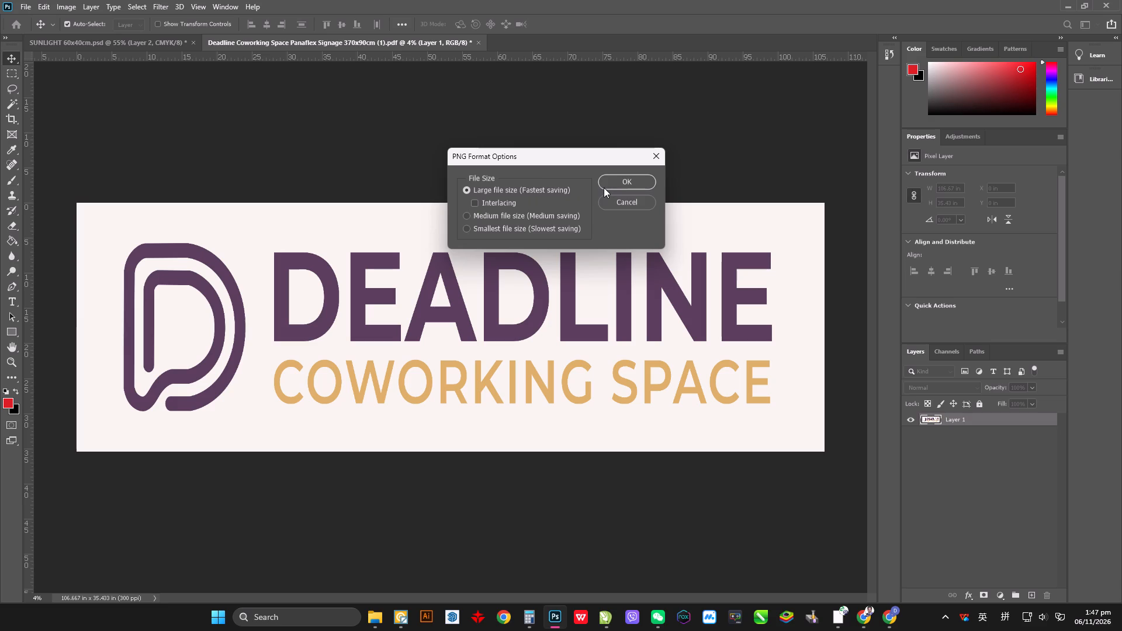
{"action": "left_click", "coordinate": [619, 185]}
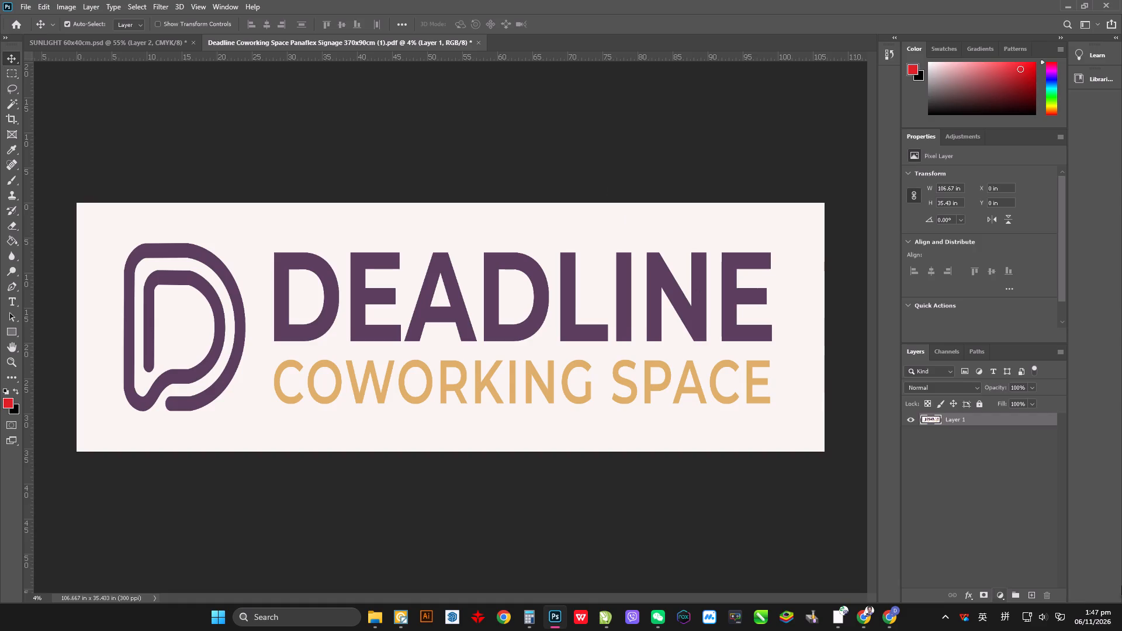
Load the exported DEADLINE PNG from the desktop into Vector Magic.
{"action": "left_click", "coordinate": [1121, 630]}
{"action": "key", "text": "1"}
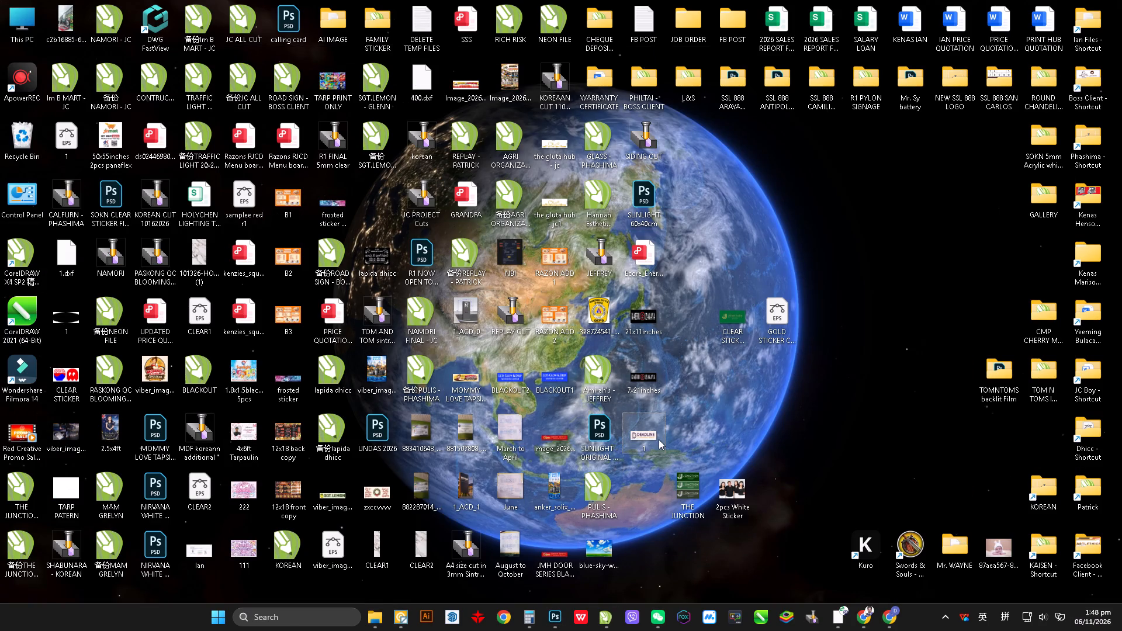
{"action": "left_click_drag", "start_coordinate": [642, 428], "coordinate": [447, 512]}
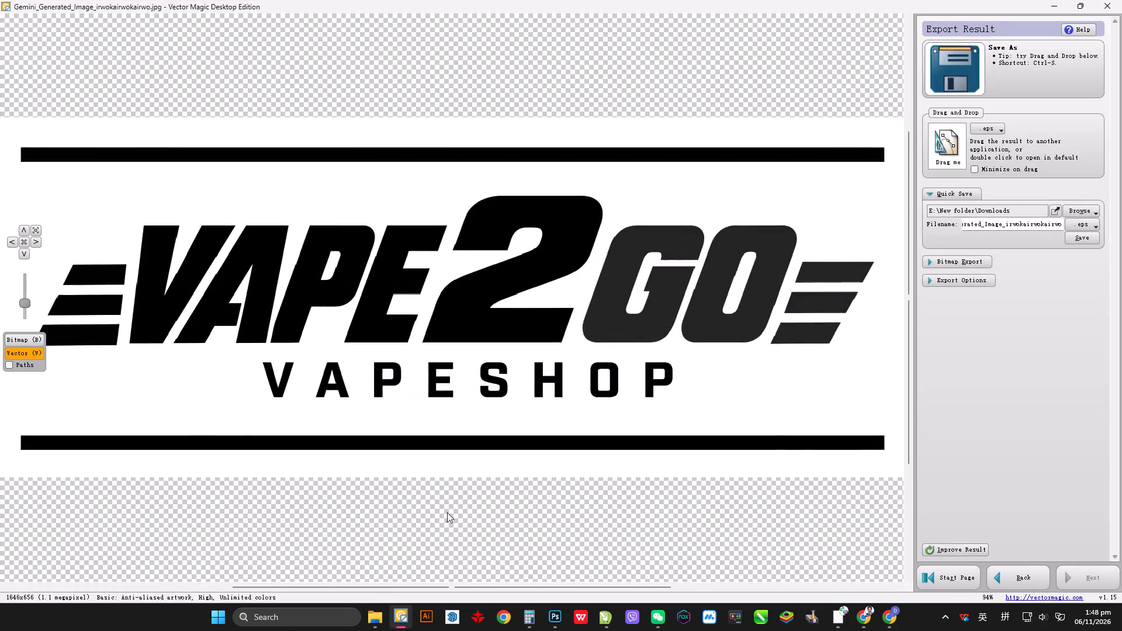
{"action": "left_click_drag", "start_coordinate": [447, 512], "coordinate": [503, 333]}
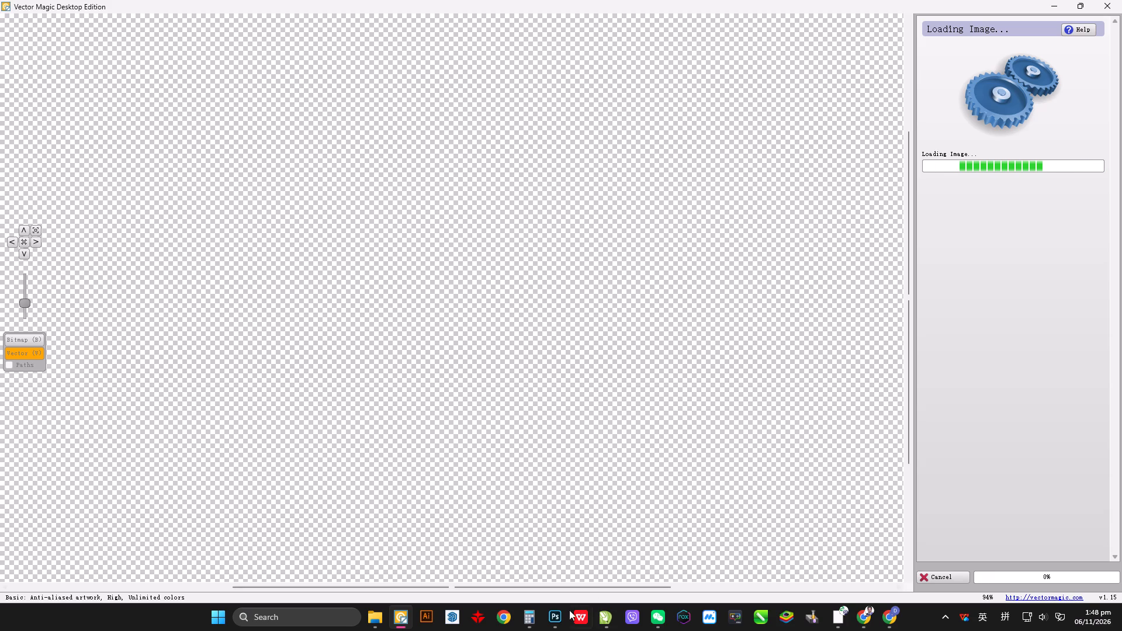
Resample the Deadline artwork in Photoshop to a resolution of 72 pixels/inch, with width and height linked.
{"action": "left_click", "coordinate": [556, 617]}
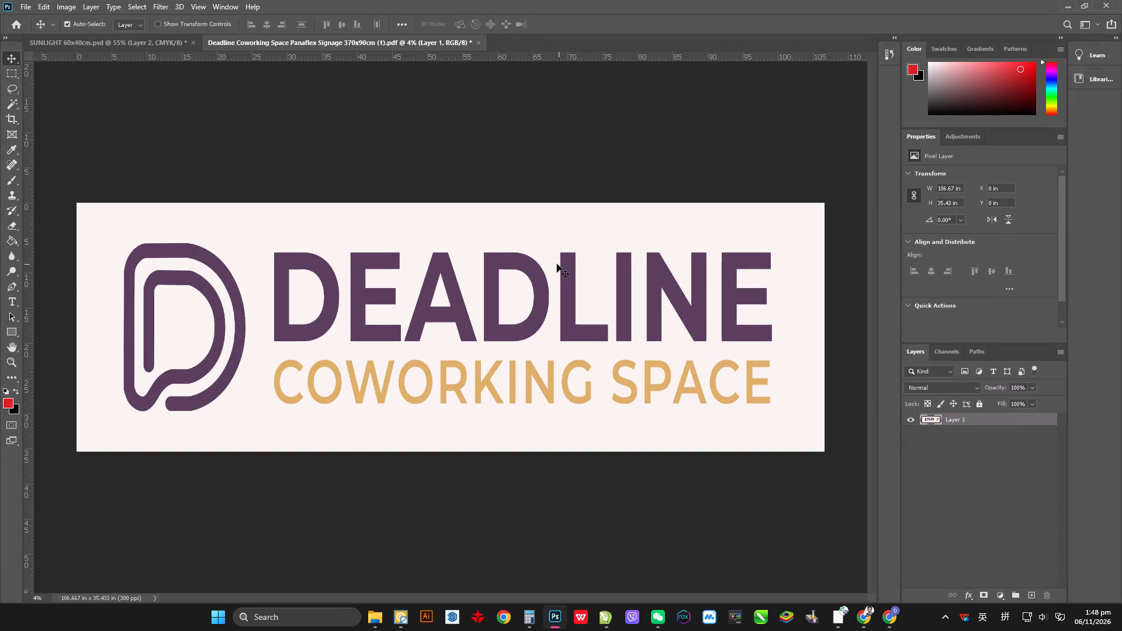
{"action": "key", "text": "ctrl+alt+i"}
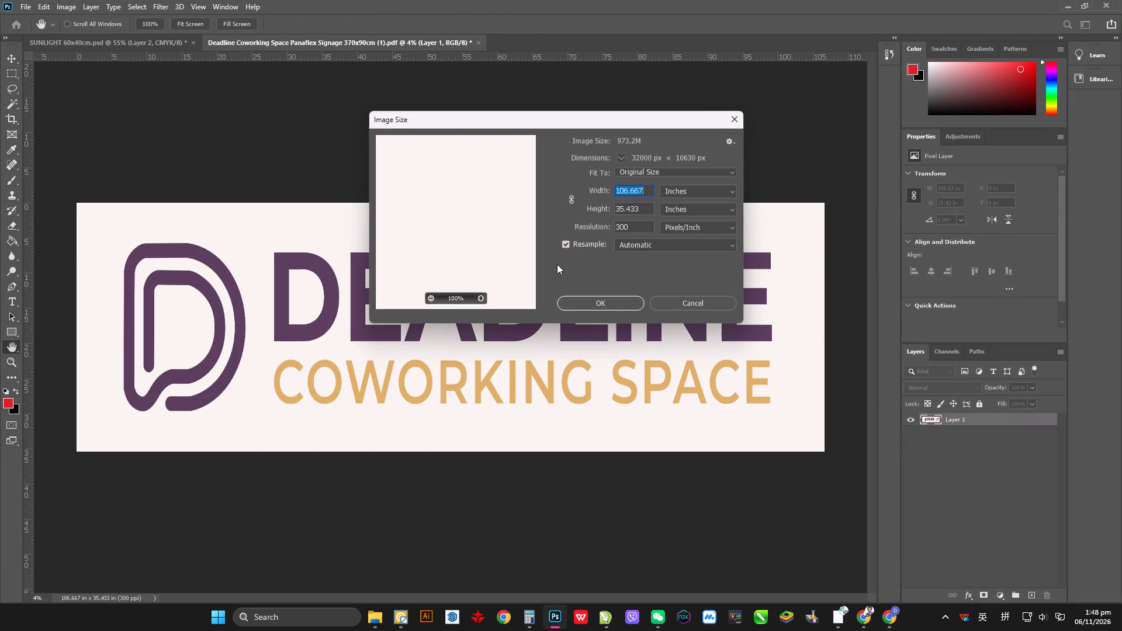
{"action": "left_click_drag", "start_coordinate": [639, 227], "coordinate": [532, 232]}
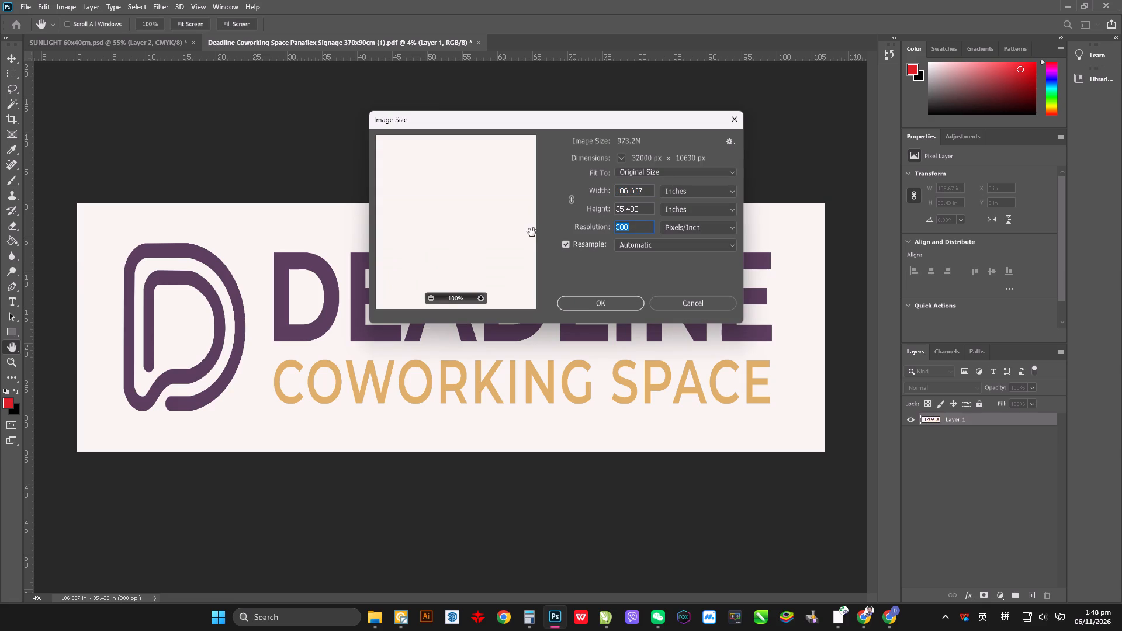
{"action": "type", "text": "72"}
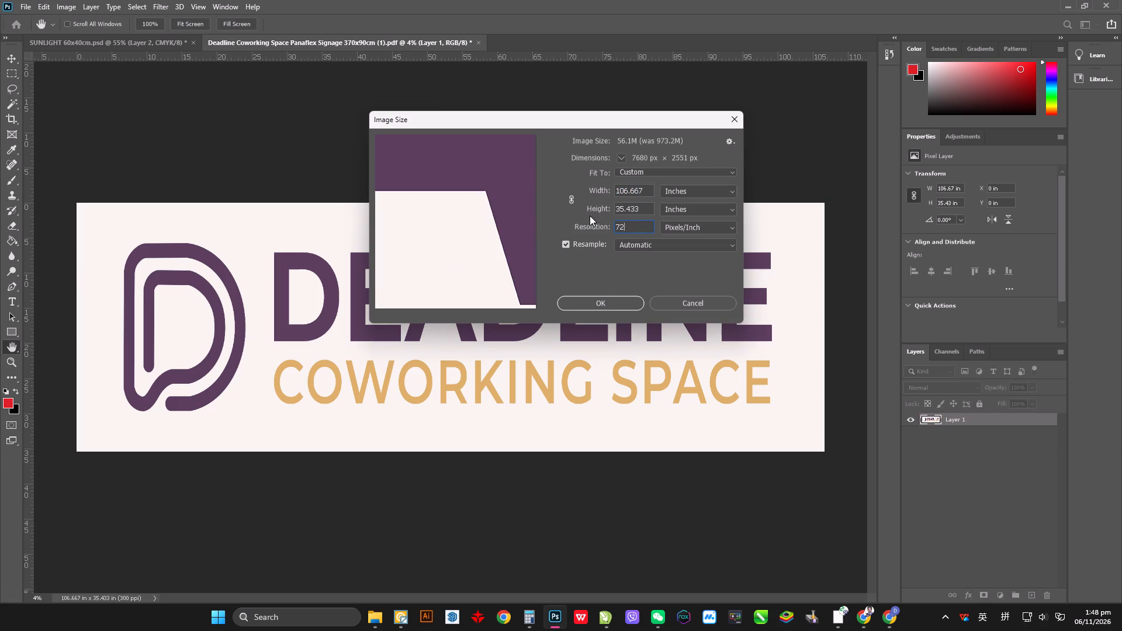
{"action": "left_click", "coordinate": [574, 200]}
{"action": "left_click_drag", "start_coordinate": [631, 230], "coordinate": [509, 229]}
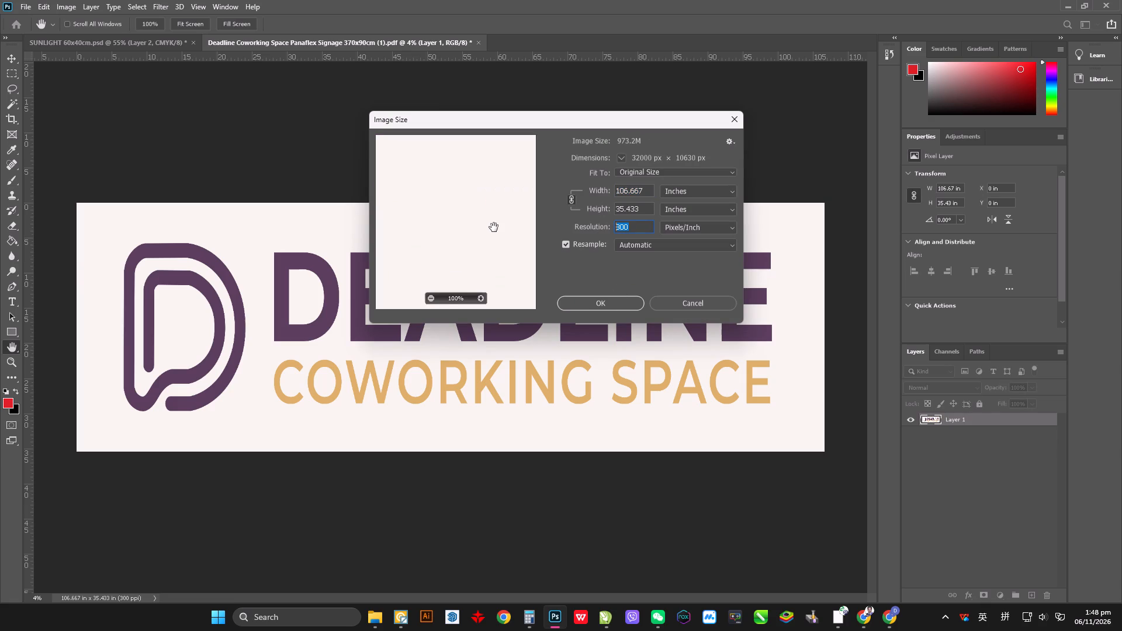
{"action": "type", "text": "72"}
{"action": "left_click", "coordinate": [604, 306]}
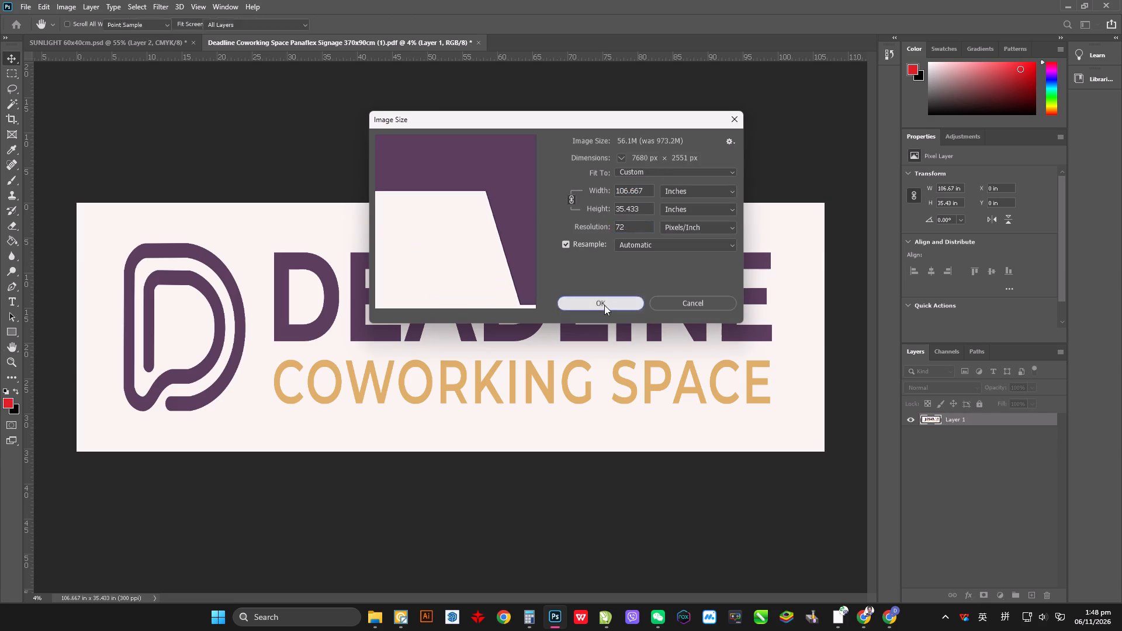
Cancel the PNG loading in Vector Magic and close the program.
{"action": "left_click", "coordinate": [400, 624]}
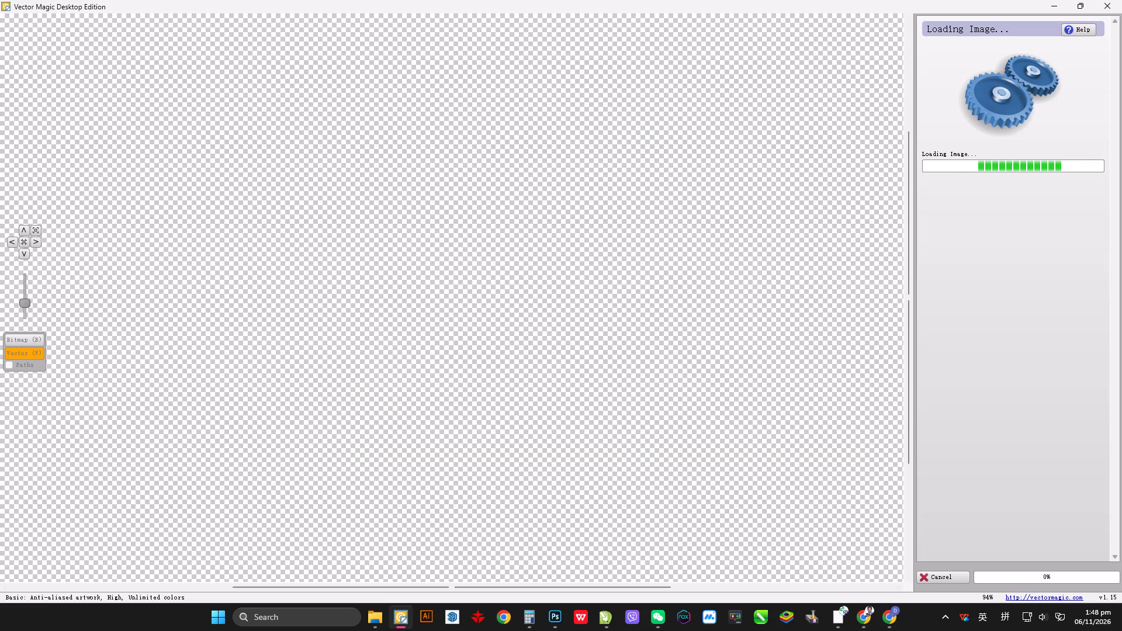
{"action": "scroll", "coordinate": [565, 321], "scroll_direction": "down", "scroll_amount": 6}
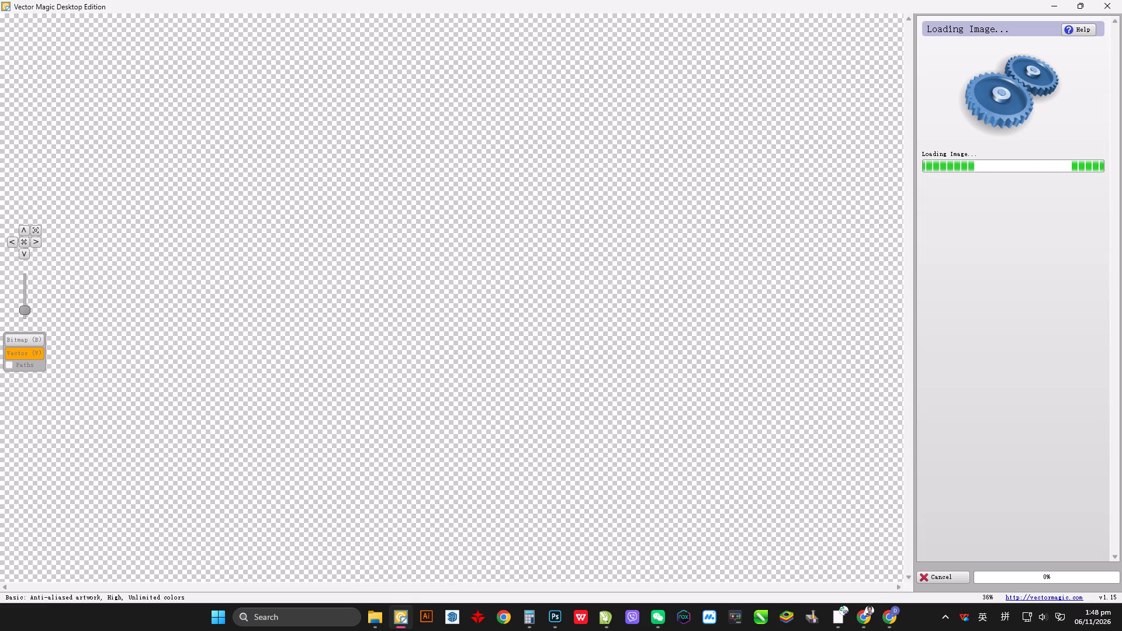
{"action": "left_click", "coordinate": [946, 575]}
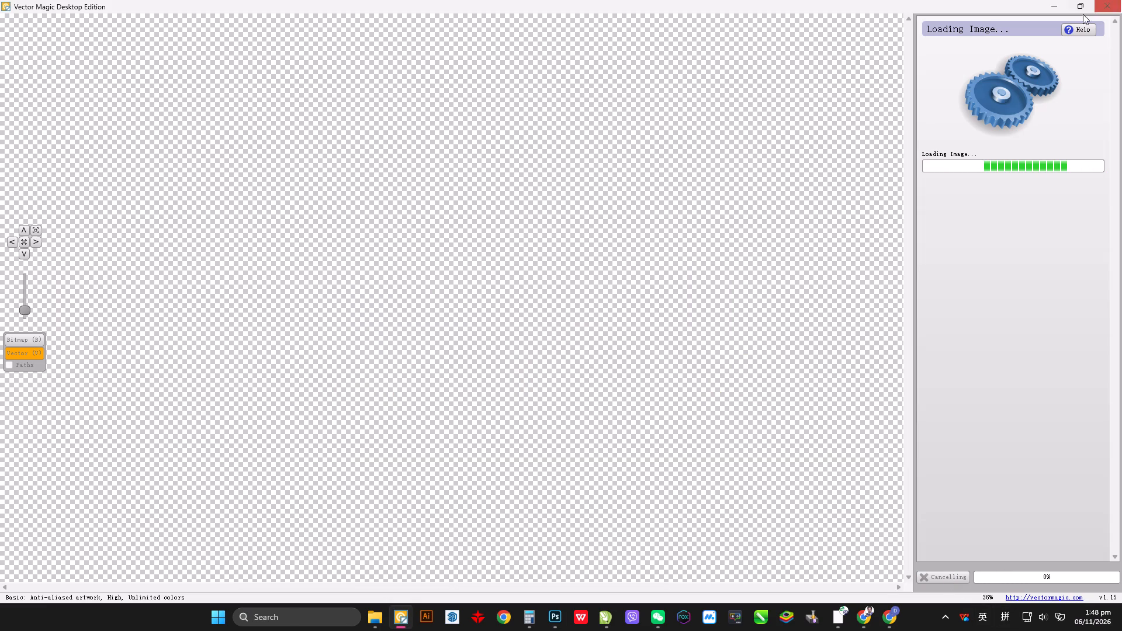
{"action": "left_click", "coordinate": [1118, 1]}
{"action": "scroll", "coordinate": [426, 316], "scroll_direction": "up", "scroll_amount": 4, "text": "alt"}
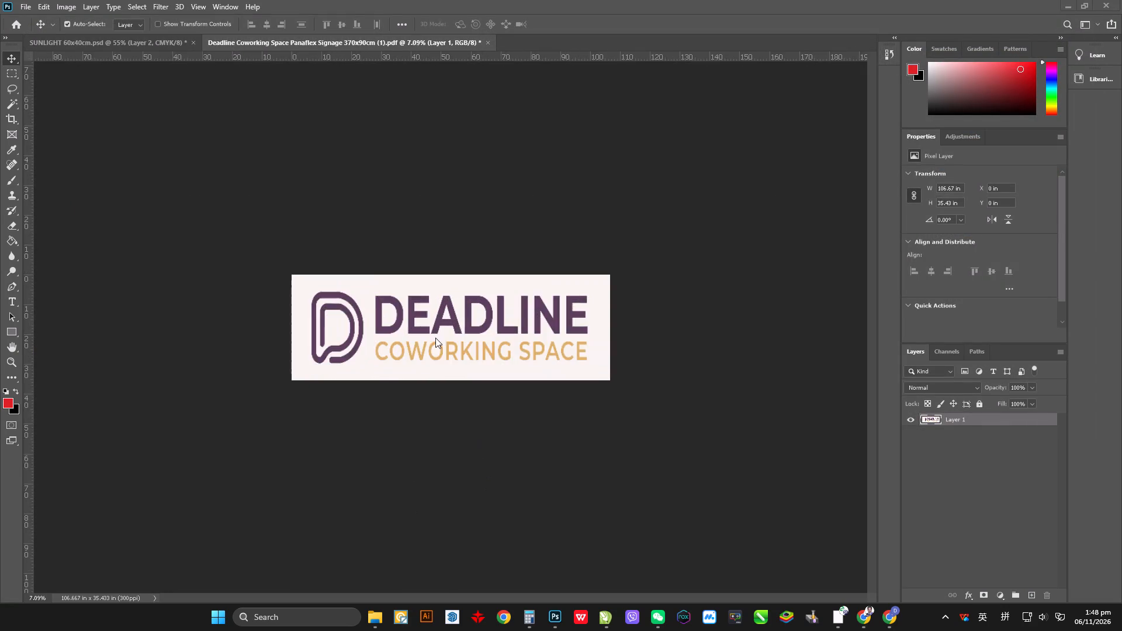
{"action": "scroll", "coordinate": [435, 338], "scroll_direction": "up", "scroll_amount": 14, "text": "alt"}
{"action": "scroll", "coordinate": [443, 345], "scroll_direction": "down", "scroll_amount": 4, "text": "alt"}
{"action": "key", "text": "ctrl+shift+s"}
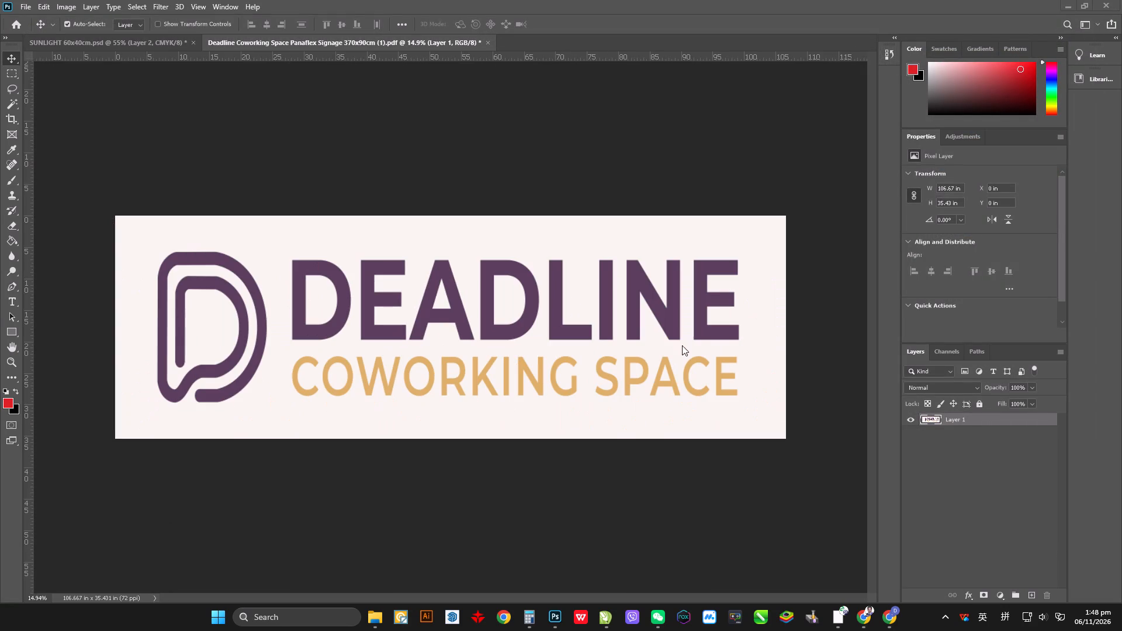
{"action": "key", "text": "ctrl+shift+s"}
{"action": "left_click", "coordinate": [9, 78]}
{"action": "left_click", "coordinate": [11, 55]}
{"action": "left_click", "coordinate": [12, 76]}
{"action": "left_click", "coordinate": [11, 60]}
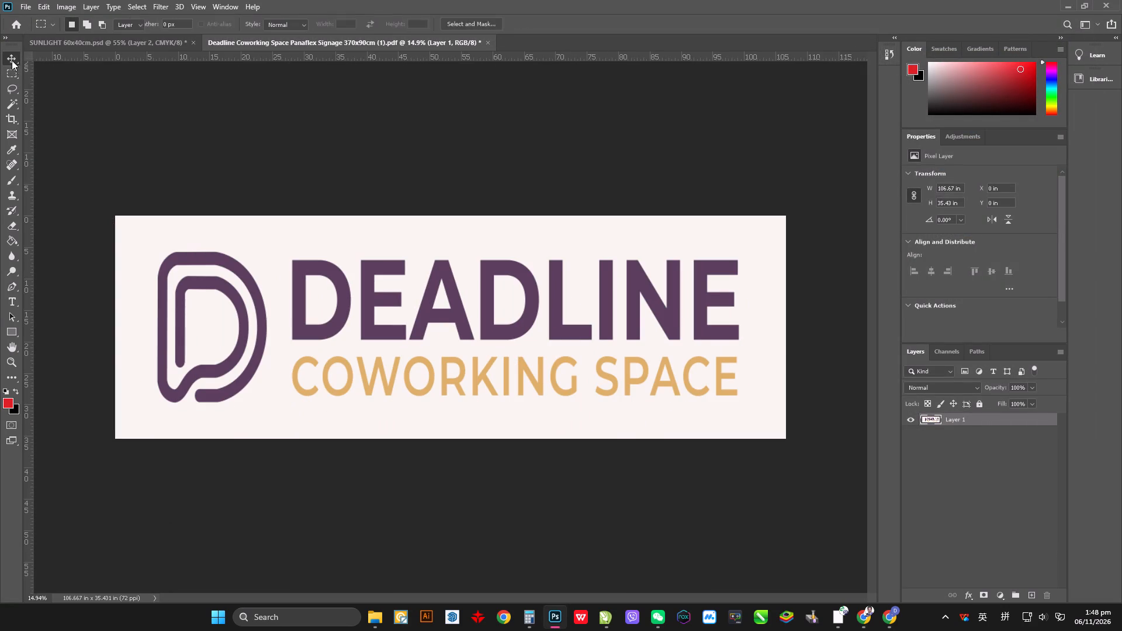
Save the resampled artwork as a JPEG named 1 on the desktop at quality 12 (Maximum), Baseline ("Standard"), replacing the existing file.
{"action": "key", "text": "ctrl+shift+s"}
{"action": "key", "text": "ctrl+s"}
{"action": "left_click", "coordinate": [466, 387]}
{"action": "left_click", "coordinate": [466, 391]}
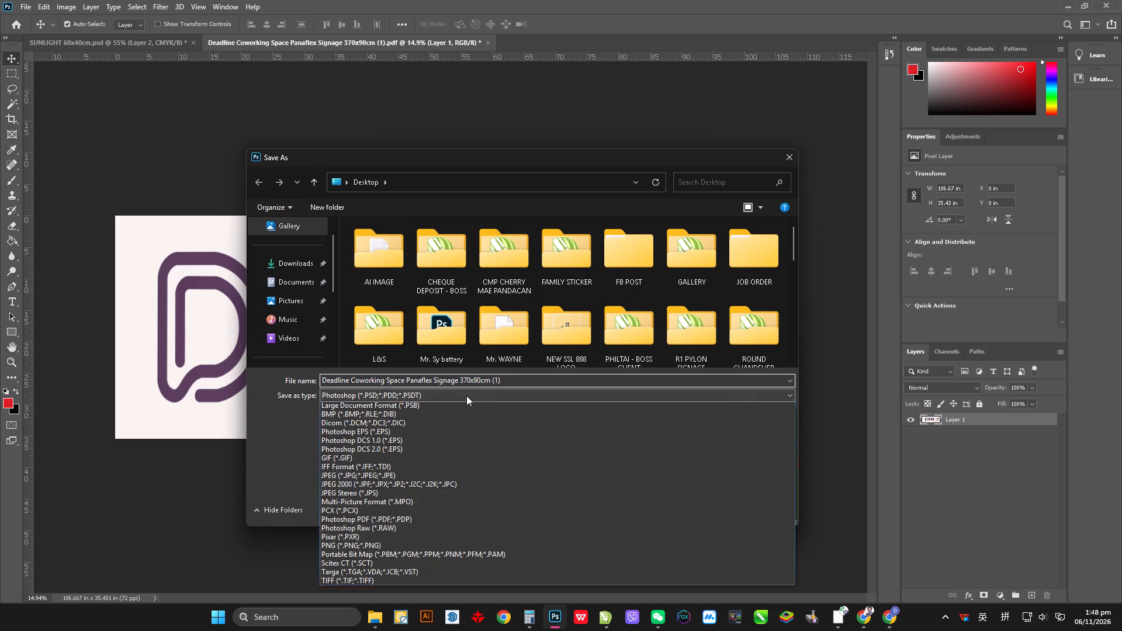
{"action": "left_click", "coordinate": [411, 490]}
{"action": "left_click", "coordinate": [470, 380]}
{"action": "key", "text": "1"}
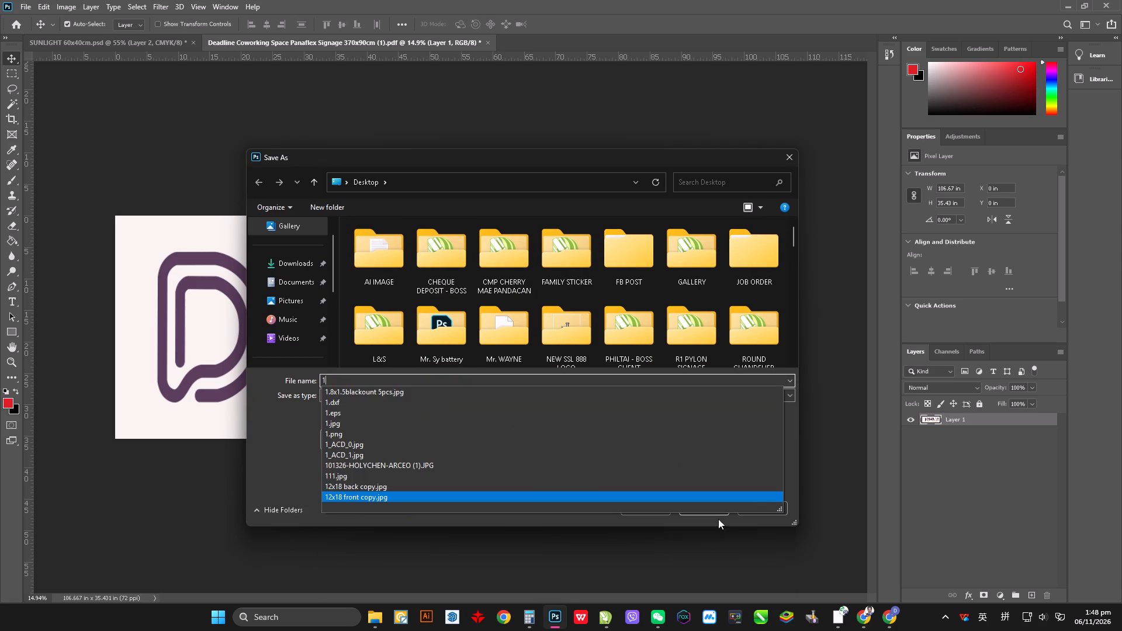
{"action": "left_click", "coordinate": [699, 514]}
{"action": "left_click", "coordinate": [584, 311]}
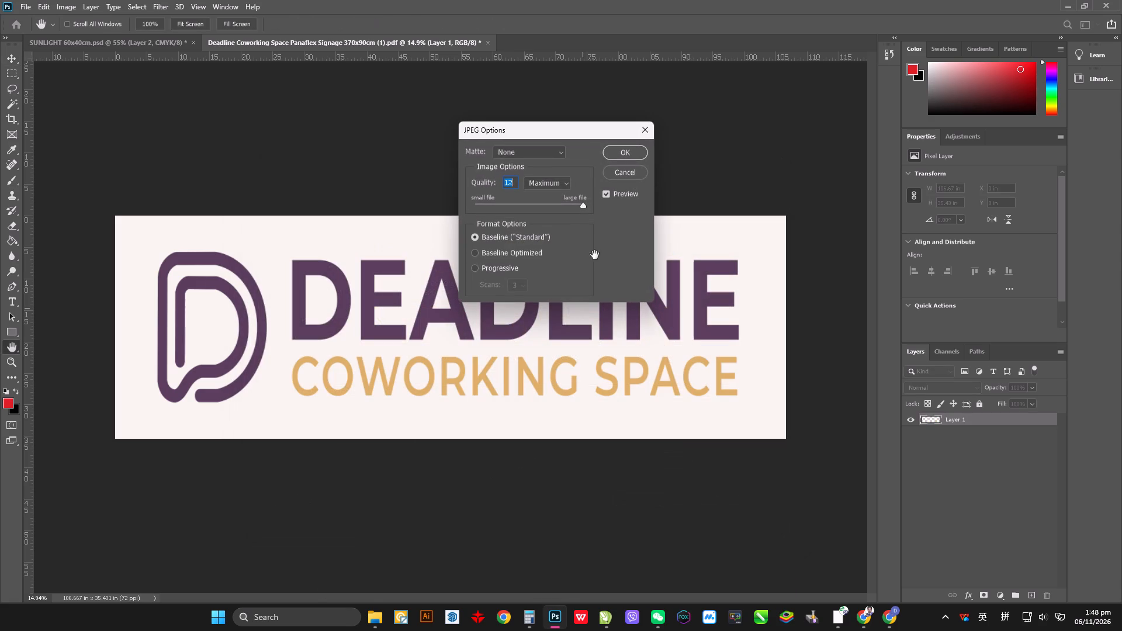
{"action": "left_click", "coordinate": [619, 155]}
Find the newly exported DEADLINE JPEG named 1 on the desktop and pick it up for loading into Vector Magic.
{"action": "left_click", "coordinate": [1121, 630]}
{"action": "key", "text": "1"}
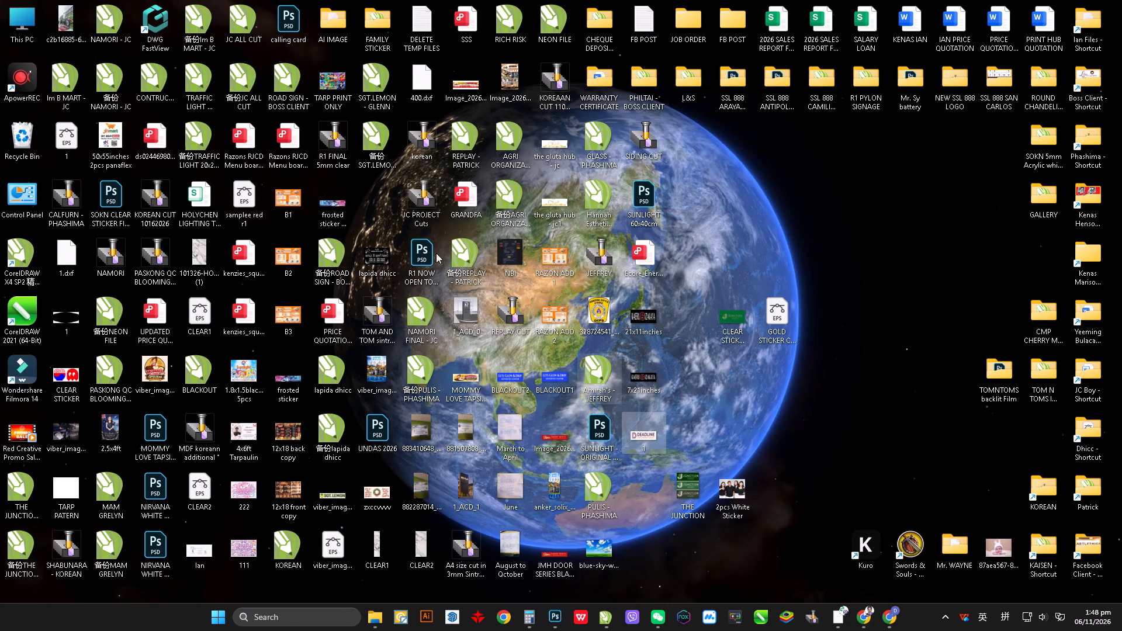
{"action": "key", "text": "1"}
{"action": "key", "text": "1"}
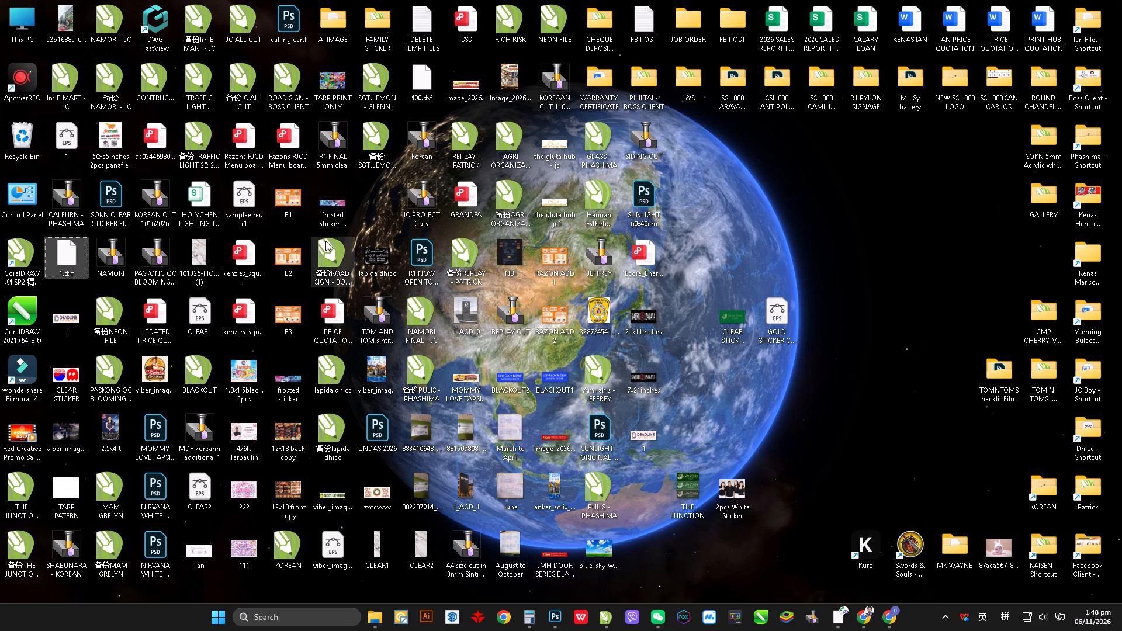
{"action": "key", "text": "1"}
{"action": "key", "text": "1"}
{"action": "key", "text": "1"}
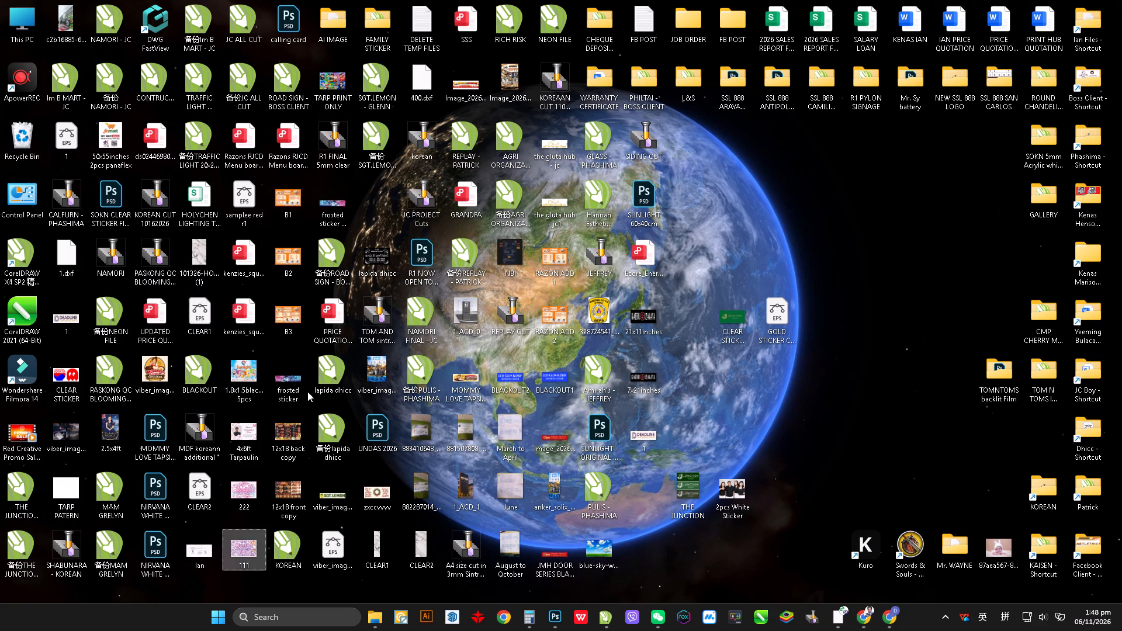
{"action": "key", "text": "1"}
{"action": "left_click", "coordinate": [776, 223]}
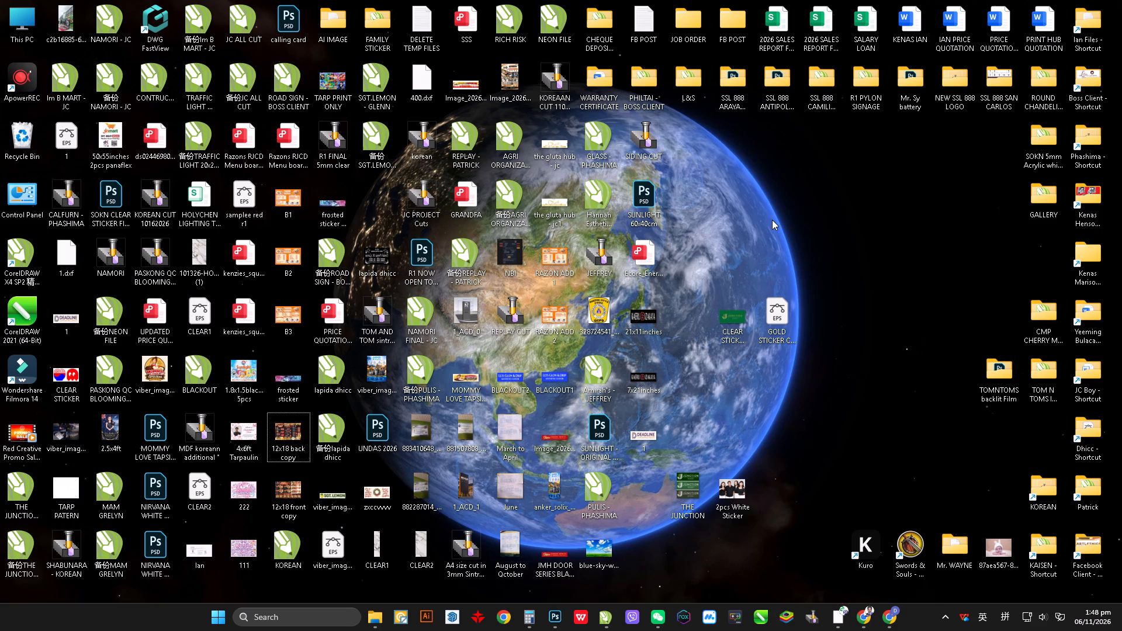
{"action": "key", "text": "F5"}
{"action": "left_click", "coordinate": [780, 212]}
{"action": "key", "text": "1"}
{"action": "key", "text": "1"}
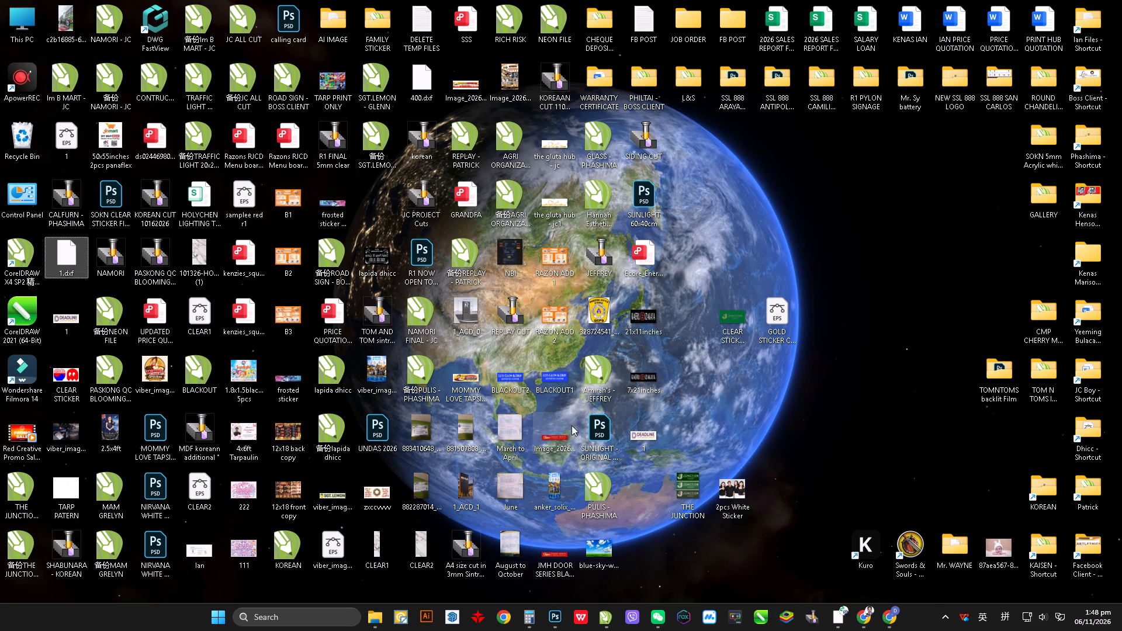
{"action": "key", "text": "1"}
{"action": "key", "text": "1"}
{"action": "left_click_drag", "start_coordinate": [67, 316], "coordinate": [434, 568]}
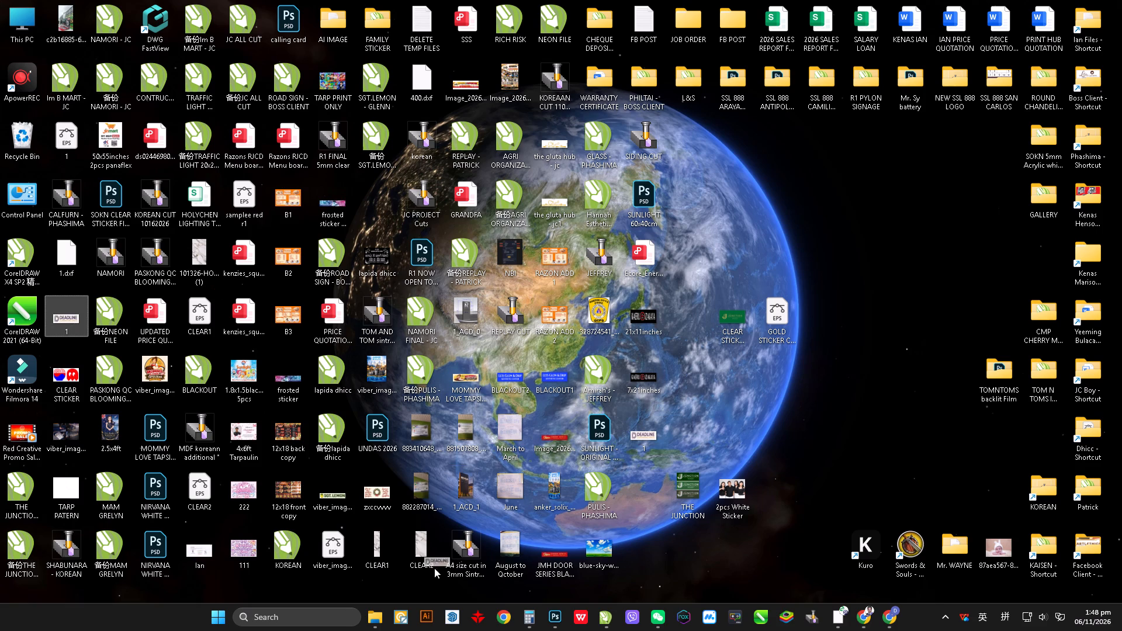
{"action": "left_click_drag", "start_coordinate": [434, 568], "coordinate": [68, 321]}
Launch Vector Magic and load the Deadline JPEG named 1 from the desktop into it.
{"action": "left_click", "coordinate": [401, 621]}
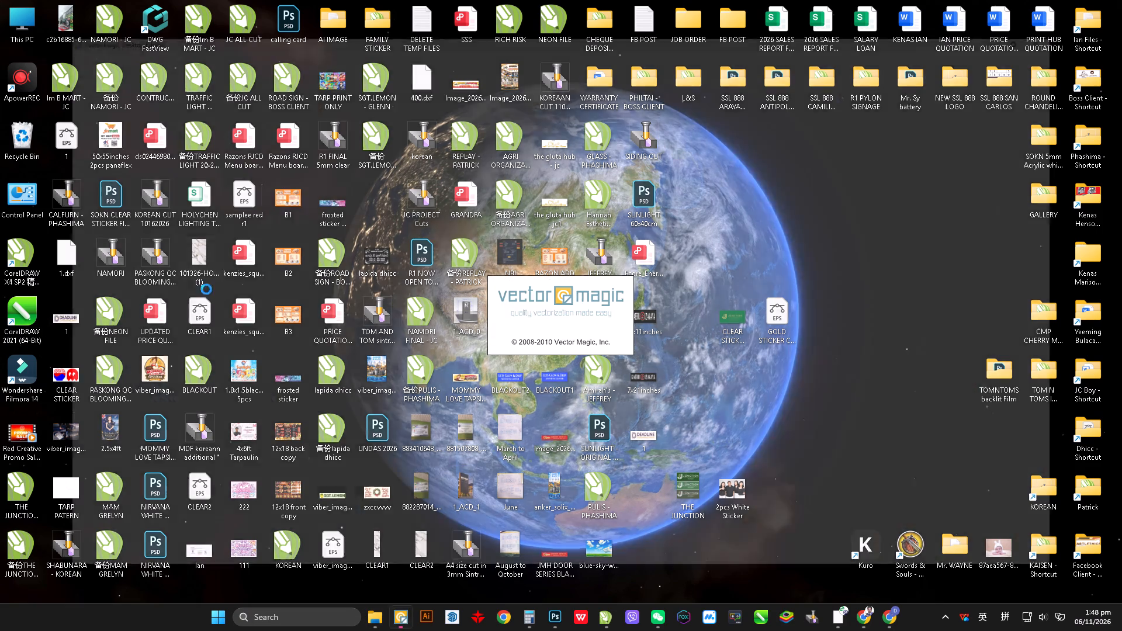
{"action": "left_click_drag", "start_coordinate": [333, 0], "coordinate": [436, 23]}
{"action": "left_click_drag", "start_coordinate": [60, 325], "coordinate": [420, 270]}
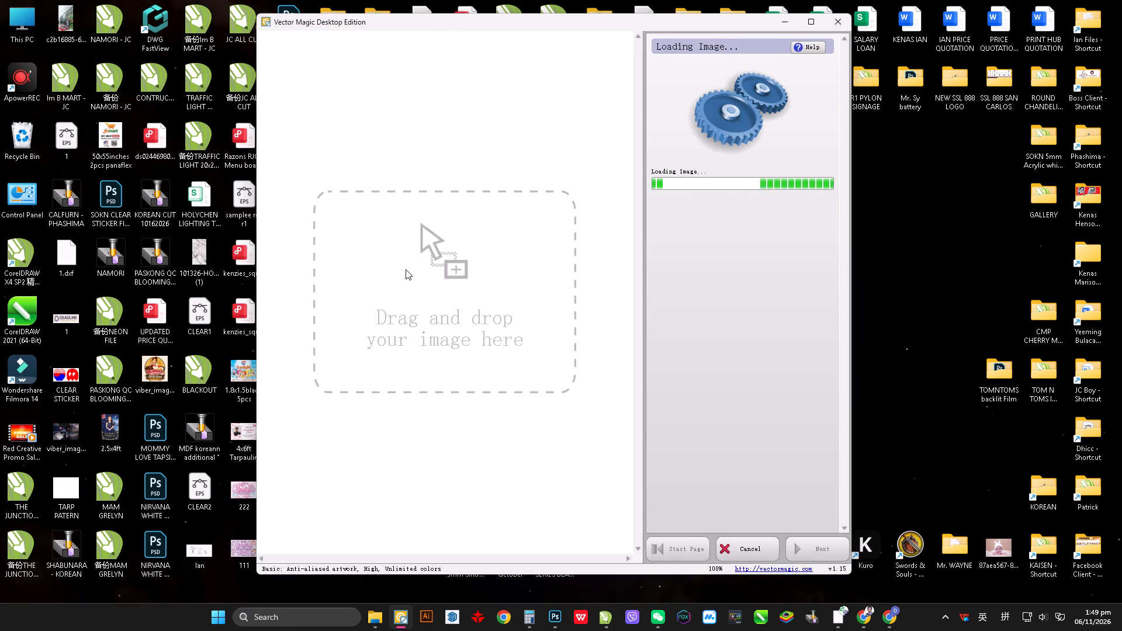
Start a Fully Automatic vectorization of the Deadline Coworking Space logo in the maximized window, at the recommended 1920x638 size.
{"action": "left_click", "coordinate": [809, 23]}
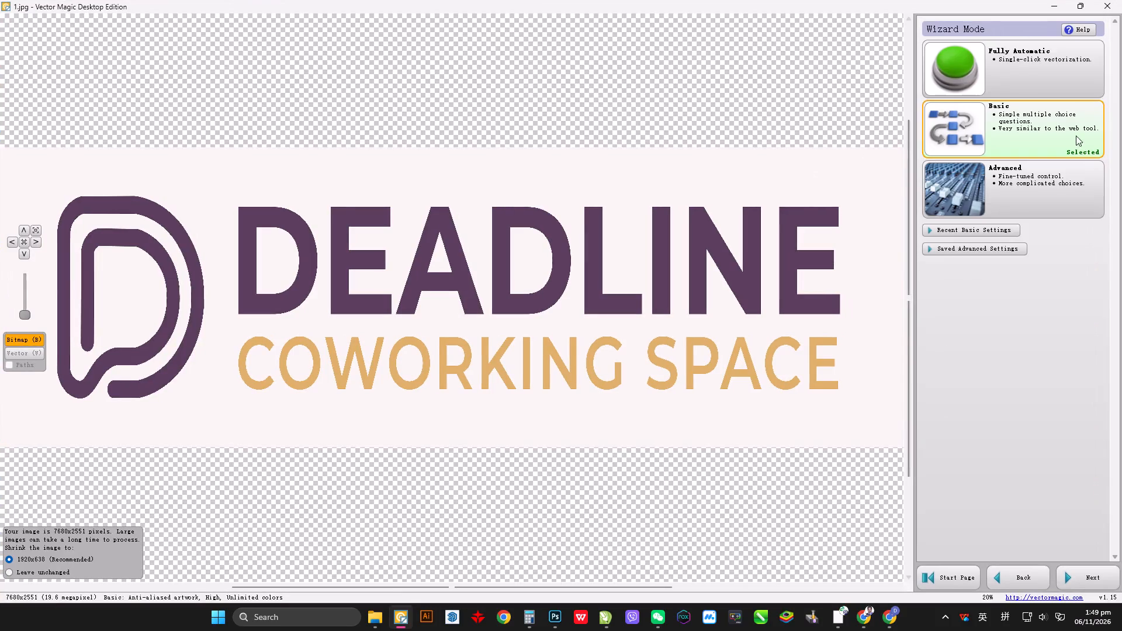
{"action": "left_click", "coordinate": [1050, 73]}
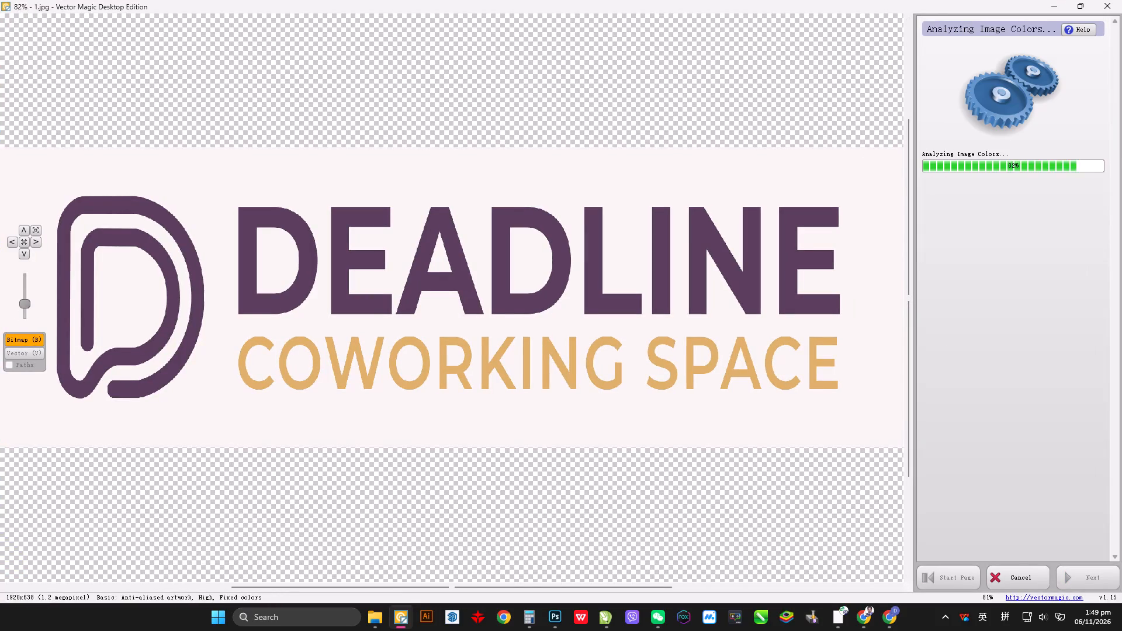
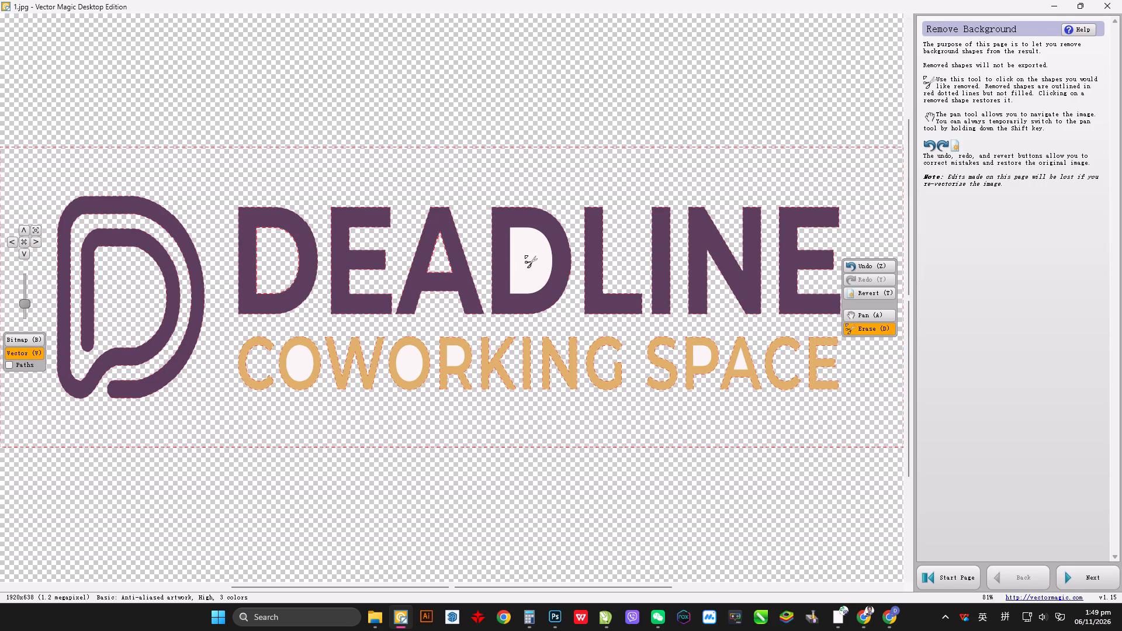
Remove the remaining background fills inside the second D of DEADLINE and the O, O, R, P and A of COWORKING SPACE.
{"action": "left_click", "coordinate": [525, 255]}
{"action": "left_click", "coordinate": [296, 364]}
{"action": "left_click", "coordinate": [404, 362]}
{"action": "left_click", "coordinate": [458, 354]}
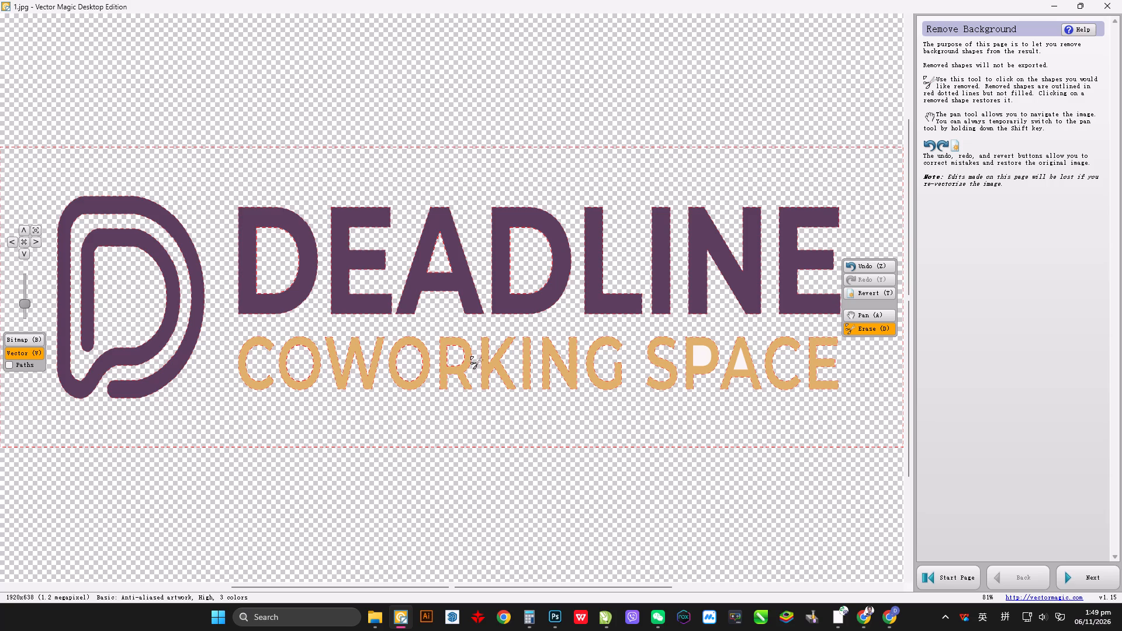
{"action": "left_click", "coordinate": [698, 356]}
{"action": "left_click", "coordinate": [740, 364]}
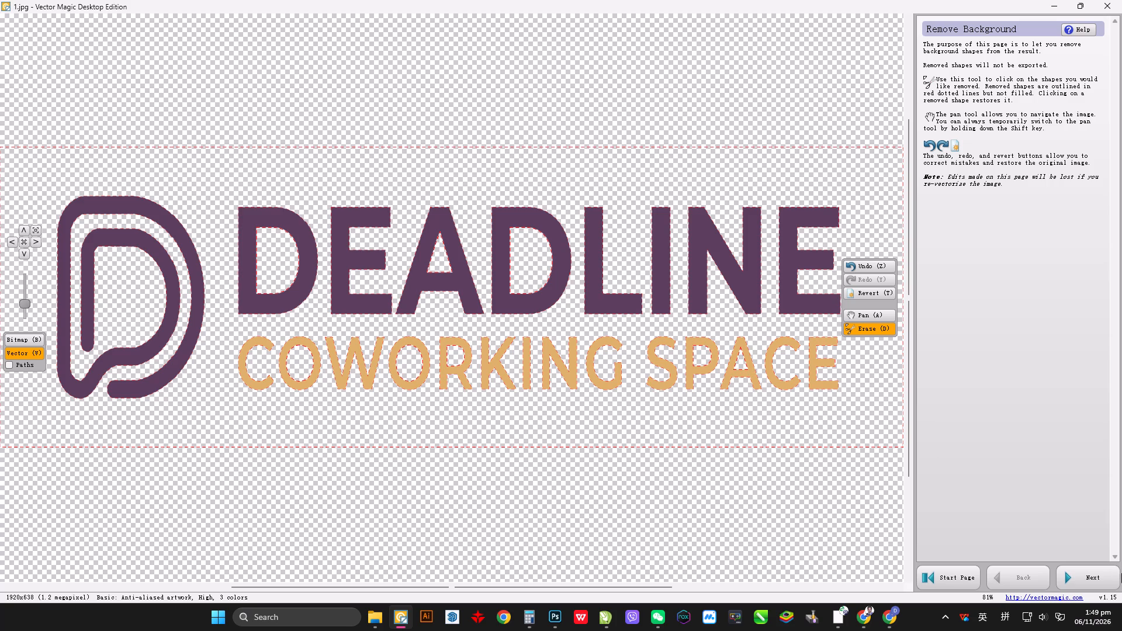
{"action": "left_click", "coordinate": [1088, 576]}
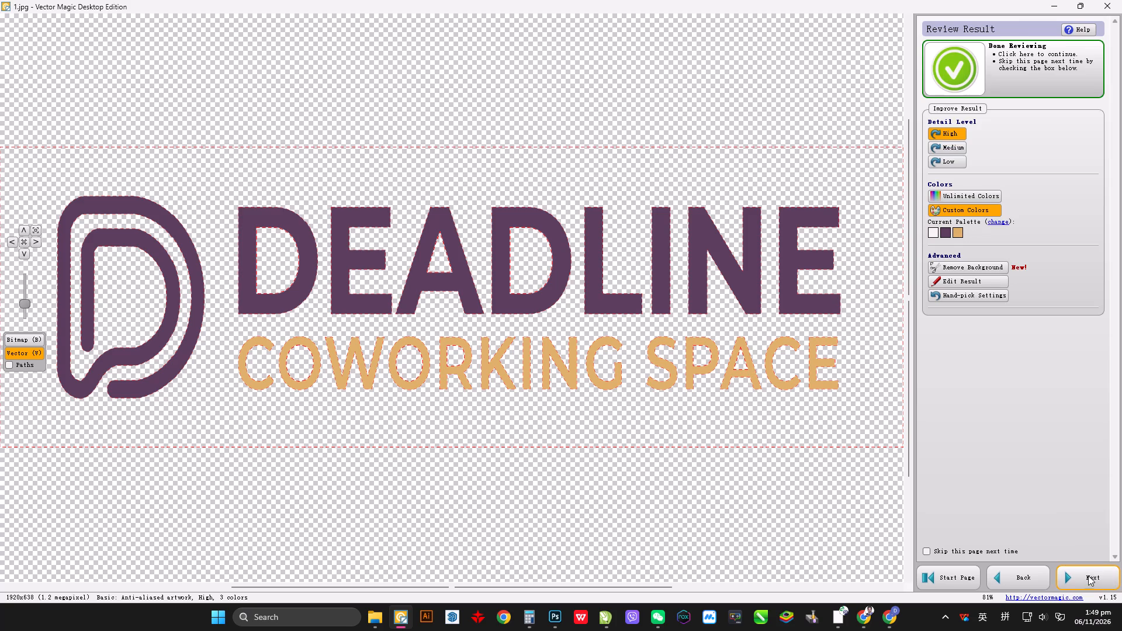
Export the vectorized result to the desktop as an EPS file named 1, overwriting the existing file.
{"action": "left_click", "coordinate": [1088, 575]}
{"action": "left_click", "coordinate": [1083, 244]}
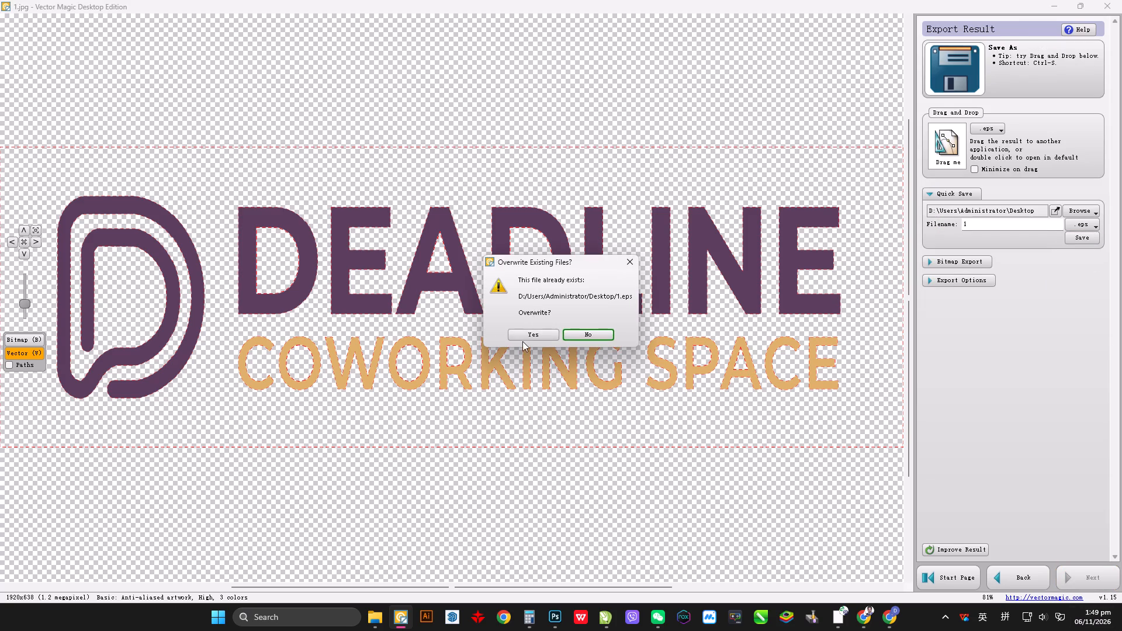
{"action": "left_click", "coordinate": [522, 332]}
Locate the exported EPS file named 1 on the desktop and bring it into the CorelDRAW drawing containing the VAPE 2 GO sign.
{"action": "left_click", "coordinate": [1121, 630]}
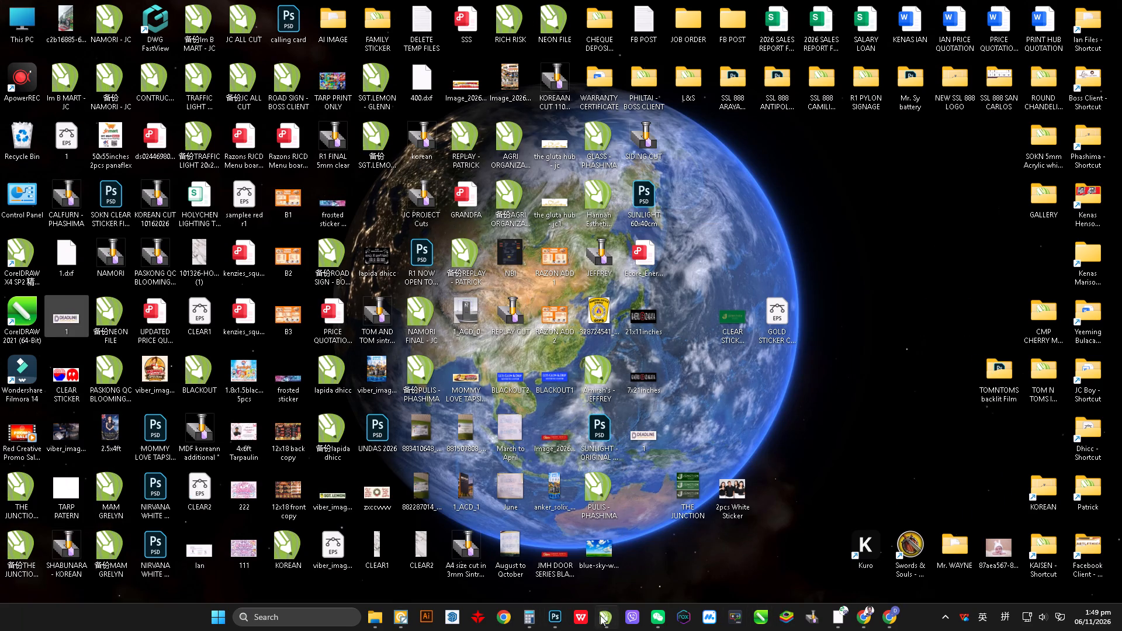
{"action": "left_click", "coordinate": [63, 259]}
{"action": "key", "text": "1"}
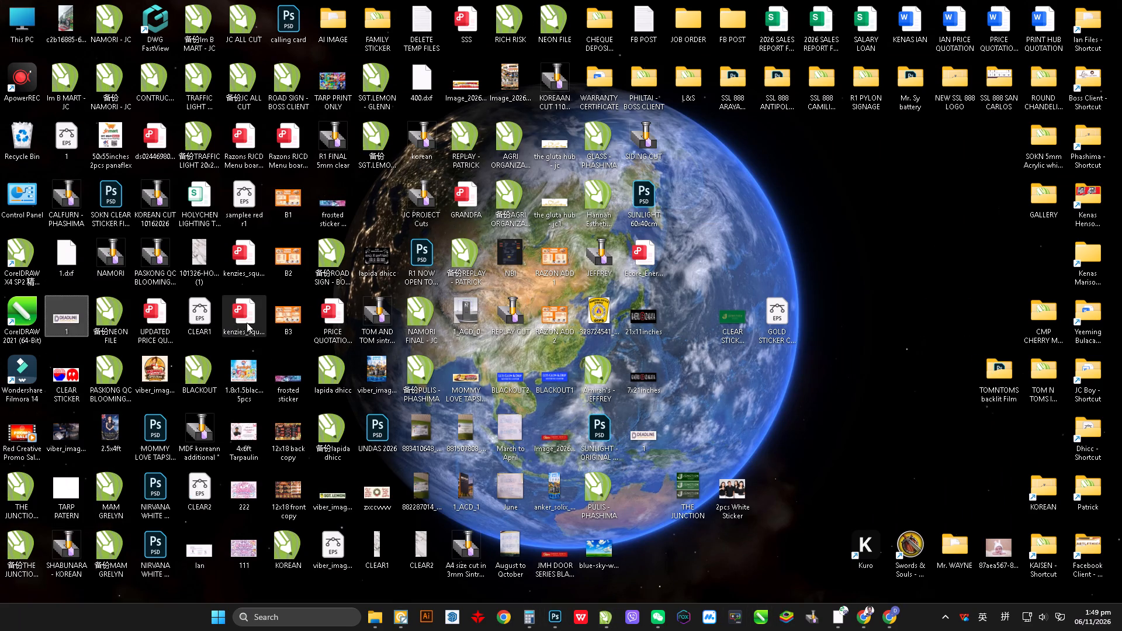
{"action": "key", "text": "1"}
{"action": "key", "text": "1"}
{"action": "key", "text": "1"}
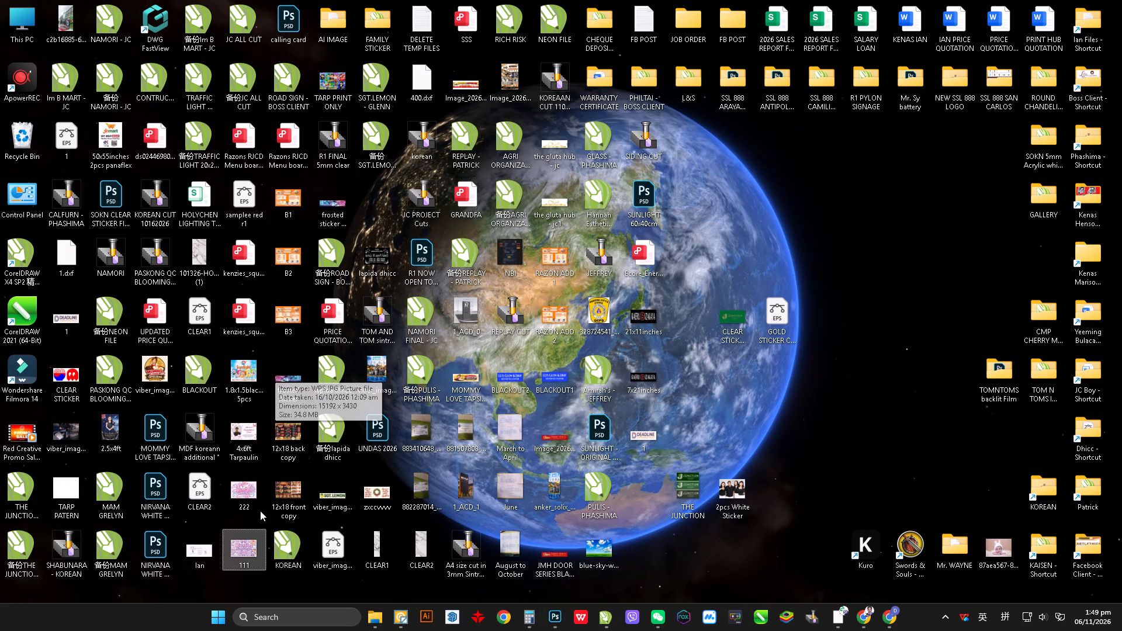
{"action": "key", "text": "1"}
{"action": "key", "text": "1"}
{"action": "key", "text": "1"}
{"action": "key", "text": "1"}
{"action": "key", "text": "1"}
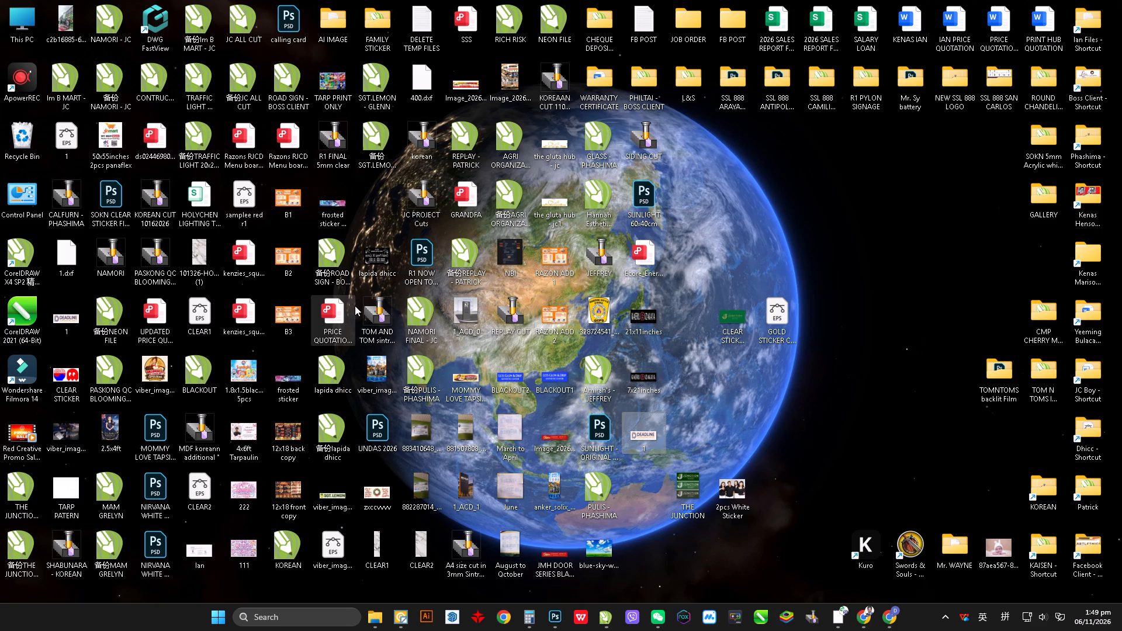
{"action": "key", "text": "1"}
{"action": "left_click_drag", "start_coordinate": [71, 138], "coordinate": [615, 542]}
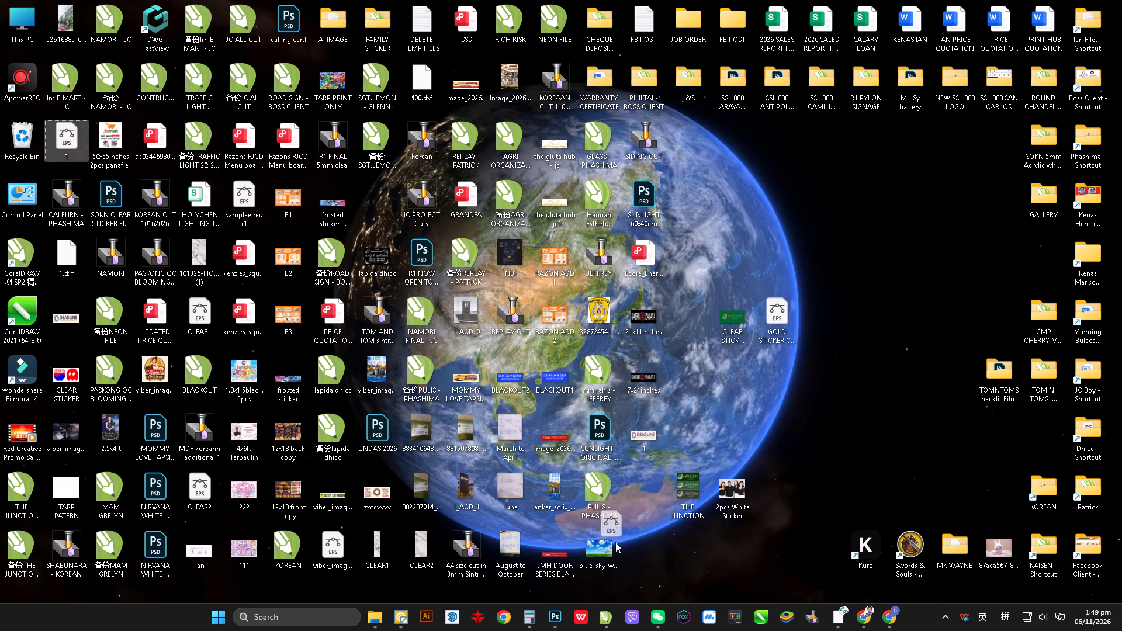
{"action": "left_click_drag", "start_coordinate": [615, 542], "coordinate": [960, 432]}
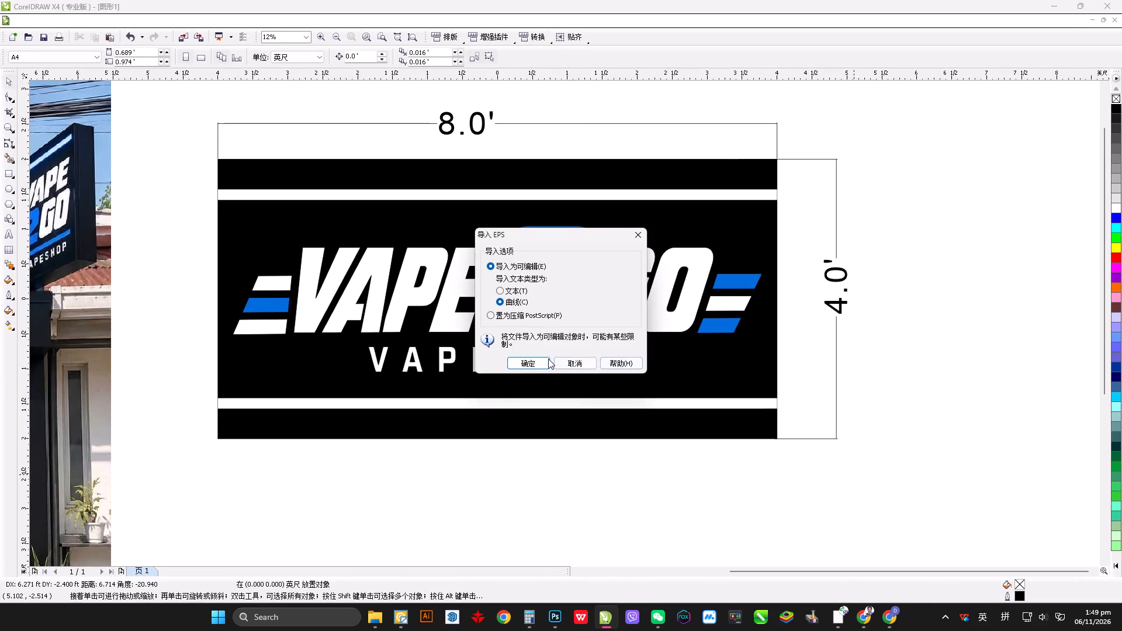
Import the traced Deadline Coworking Space EPS as editable curves, about 16.4 ft wide, and place it below the VAPE2GO sign artwork.
{"action": "left_click", "coordinate": [546, 360]}
{"action": "scroll", "coordinate": [759, 458], "scroll_direction": "down", "scroll_amount": 2}
{"action": "left_click_drag", "start_coordinate": [634, 325], "coordinate": [888, 422]}
{"action": "left_click_drag", "start_coordinate": [716, 338], "coordinate": [654, 420]}
Select the VAPE2GO storefront photo beside the sign artwork.
{"action": "left_click", "coordinate": [362, 372]}
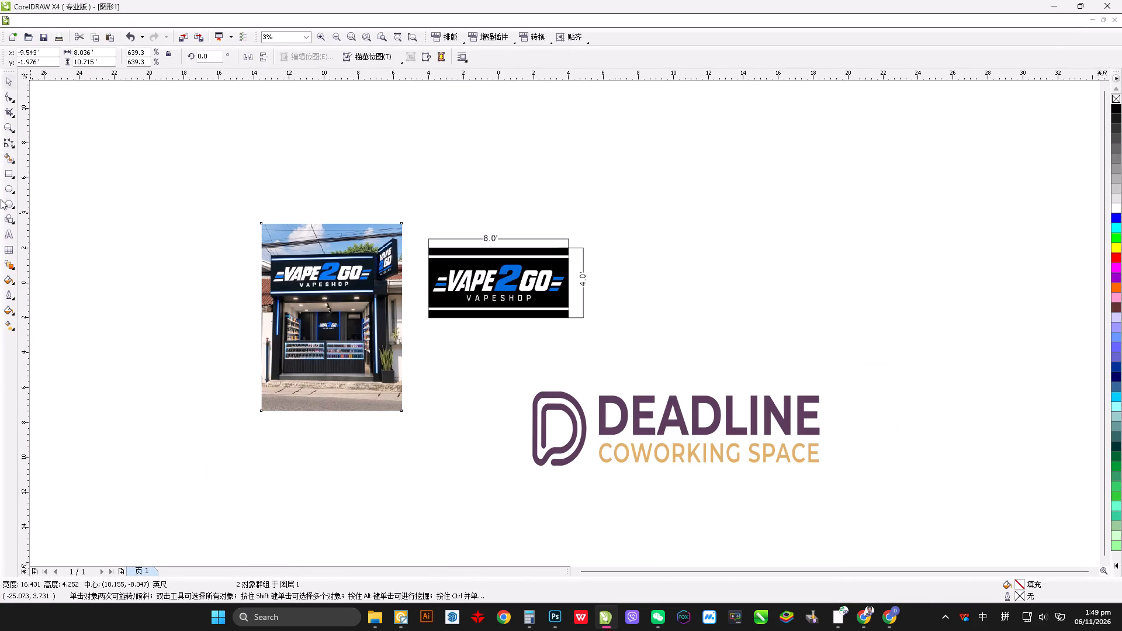
Draw a rectangle about 23.4 ft wide and 6.6 ft high around the Deadline Coworking Space artwork.
{"action": "left_click_drag", "start_coordinate": [8, 174], "coordinate": [16, 174]}
{"action": "left_click", "coordinate": [12, 168]}
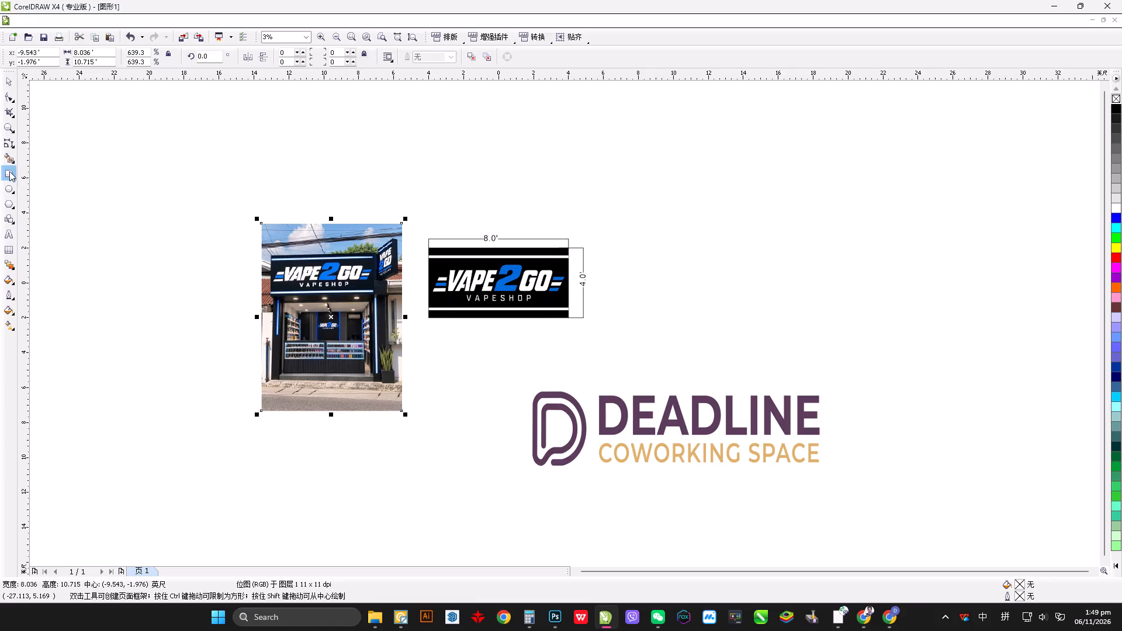
{"action": "left_click", "coordinate": [12, 171]}
{"action": "left_click_drag", "start_coordinate": [494, 380], "coordinate": [903, 496]}
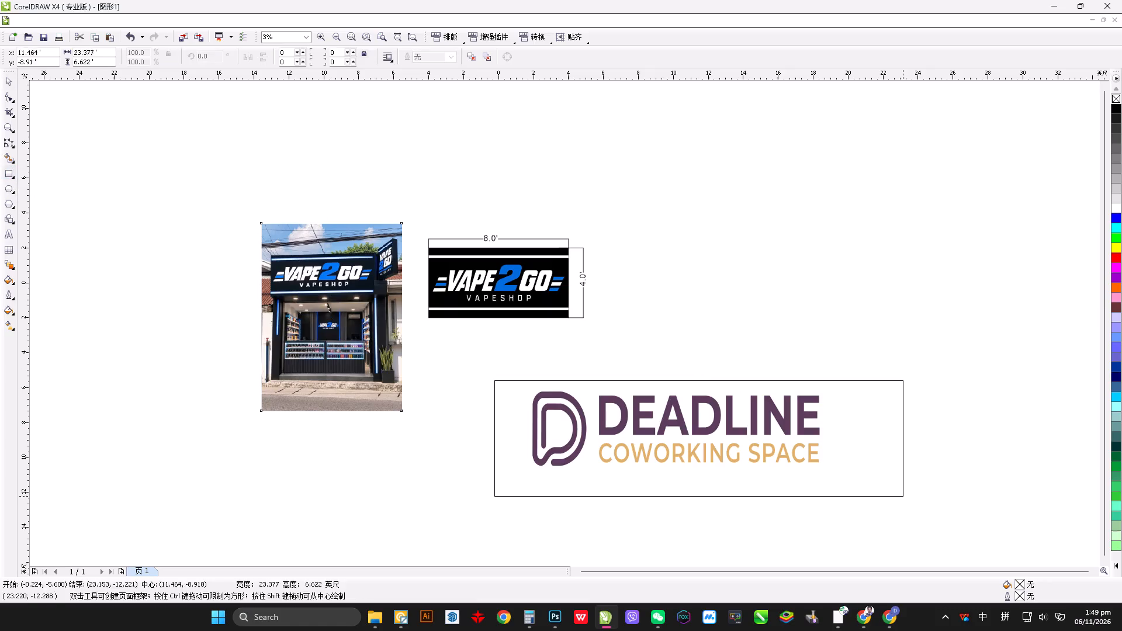
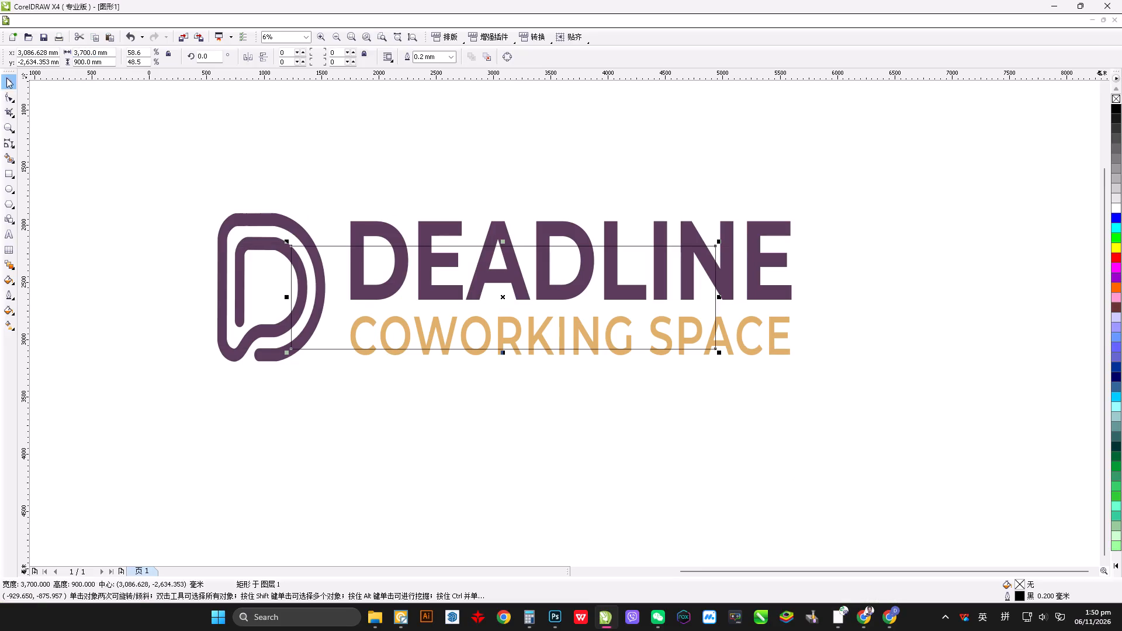
Move the dimensioned VAPE2GO sign artwork well to the right of the page, and place the storefront photo on the sign's right side.
{"action": "scroll", "coordinate": [497, 320], "scroll_direction": "down", "scroll_amount": 2}
{"action": "scroll", "coordinate": [500, 272], "scroll_direction": "down", "scroll_amount": 1}
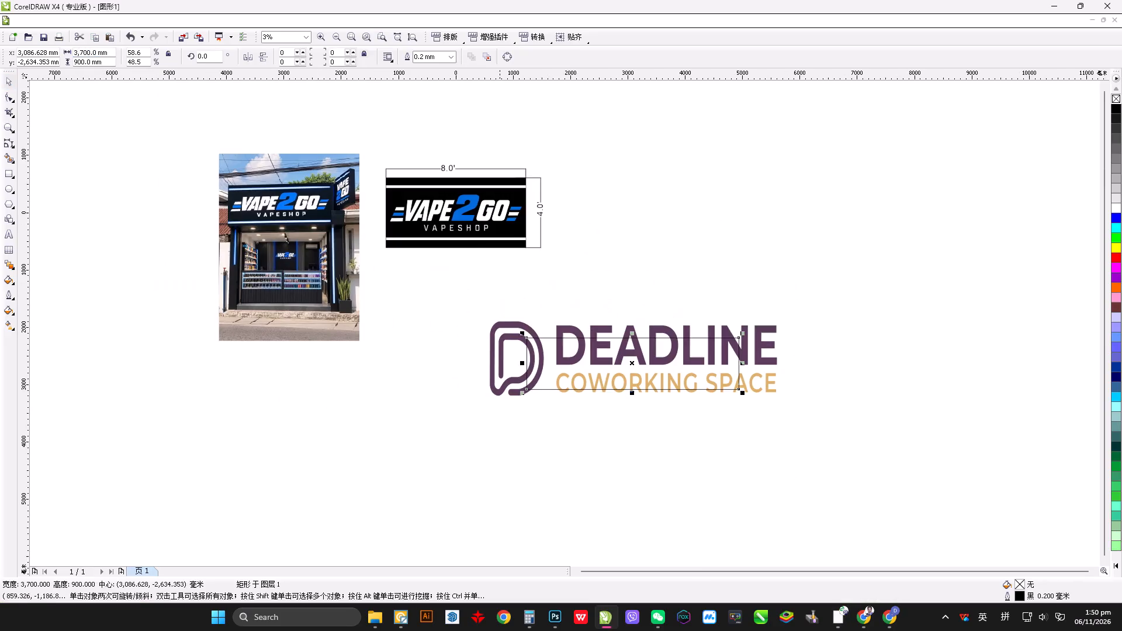
{"action": "left_click_drag", "start_coordinate": [380, 137], "coordinate": [594, 295]}
{"action": "left_click_drag", "start_coordinate": [475, 233], "coordinate": [742, 220]}
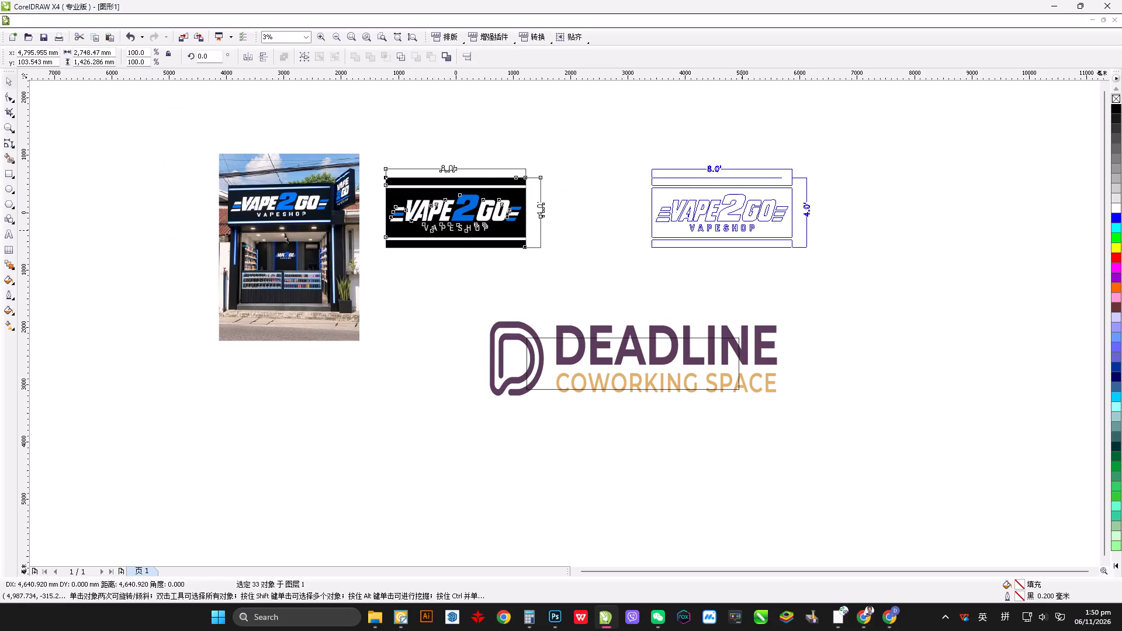
{"action": "left_click_drag", "start_coordinate": [742, 220], "coordinate": [744, 220]}
{"action": "left_click", "coordinate": [262, 224]}
{"action": "left_click_drag", "start_coordinate": [266, 224], "coordinate": [867, 233]}
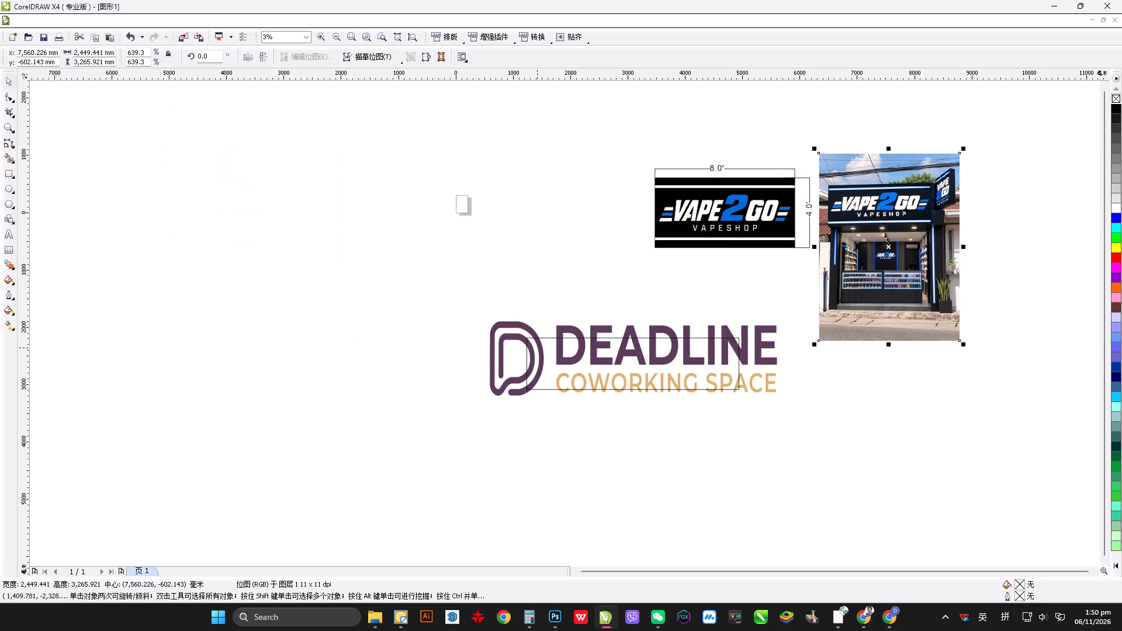
Set the horizontal (X) position of the 3,700 × 900 mm rectangle over the Deadline logo to 0.
{"action": "left_click", "coordinate": [553, 363]}
{"action": "left_click", "coordinate": [27, 55]}
{"action": "key", "text": "ctrl+a"}
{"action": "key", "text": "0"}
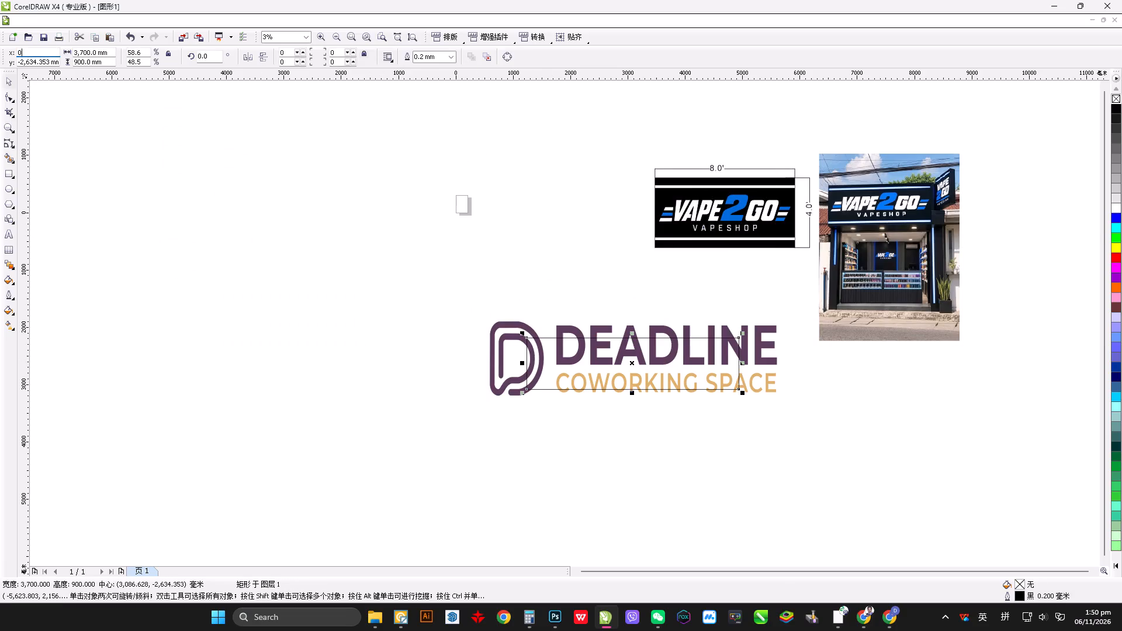
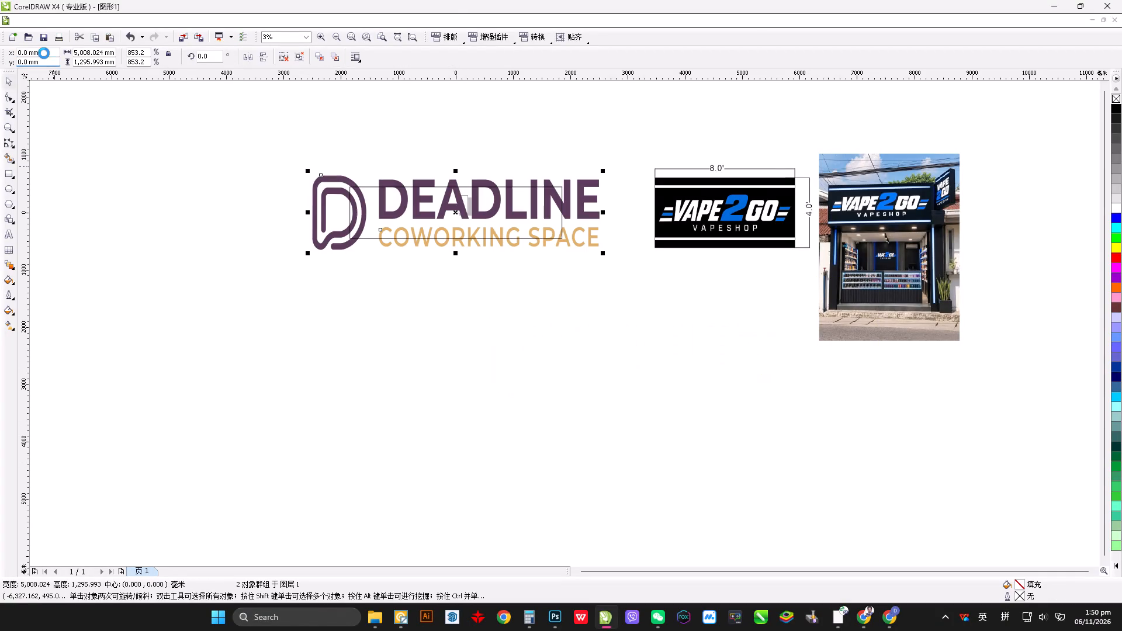
Scale the Deadline Coworking Space artwork proportionally to a height of 800 mm, keeping it centred in the sign rectangle.
{"action": "scroll", "coordinate": [375, 185], "scroll_direction": "up", "scroll_amount": 1}
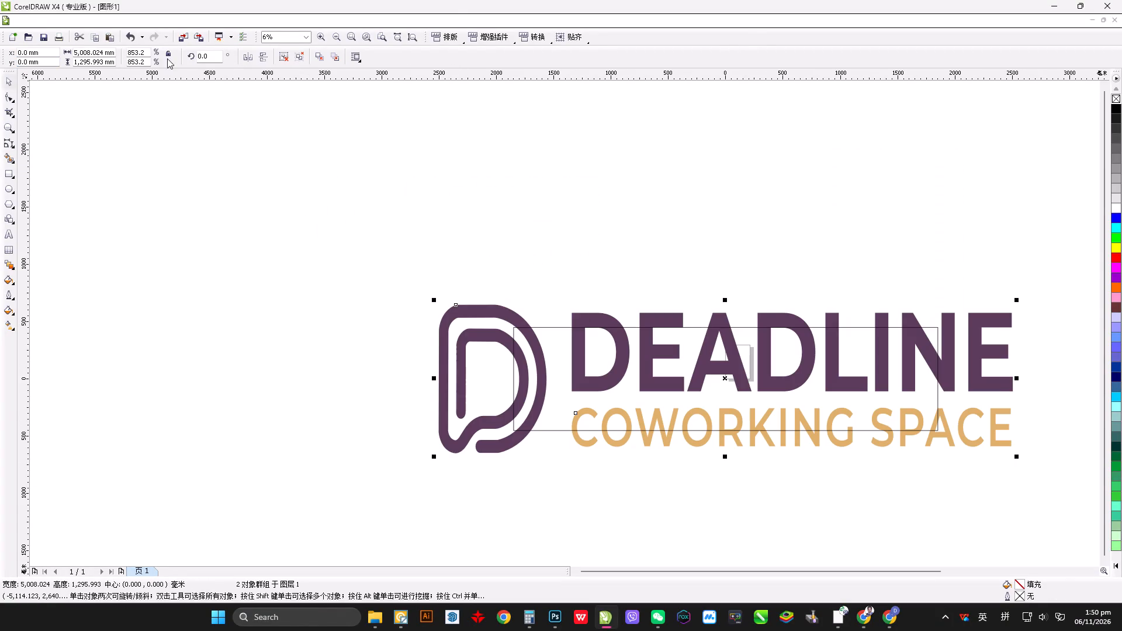
{"action": "left_click", "coordinate": [168, 51]}
{"action": "left_click", "coordinate": [99, 63]}
{"action": "key", "text": "ctrl+a"}
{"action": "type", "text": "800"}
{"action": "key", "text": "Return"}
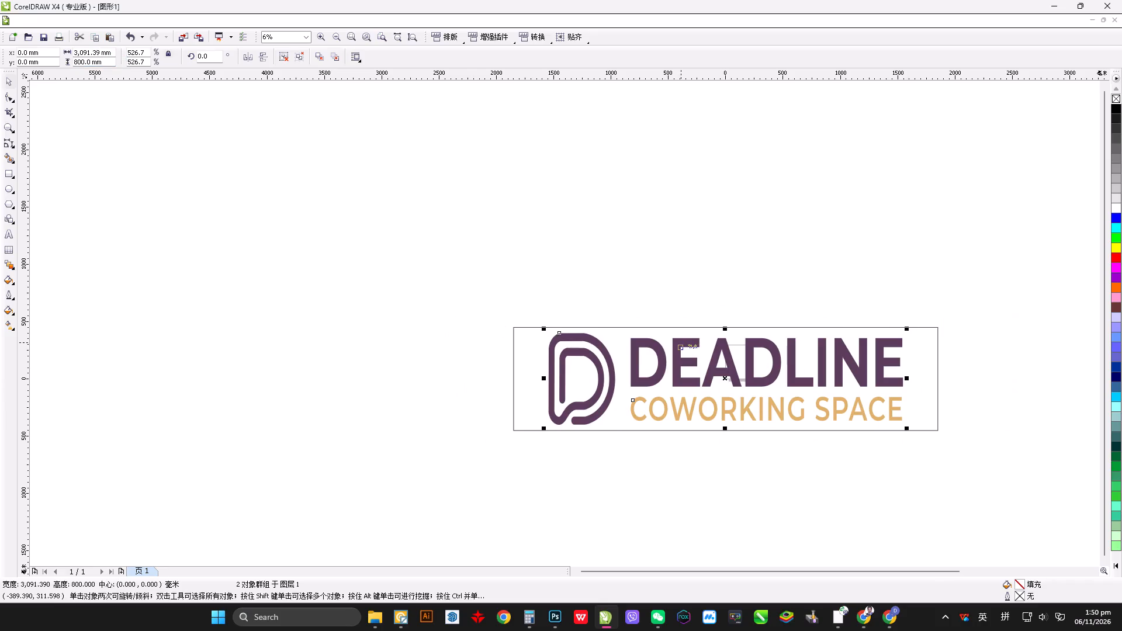
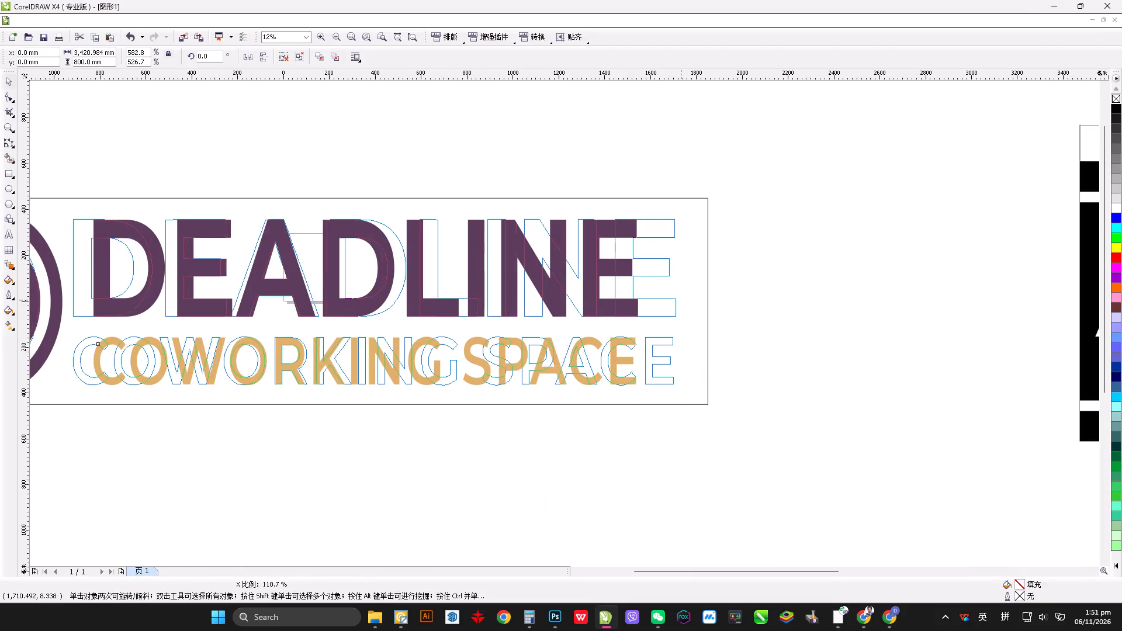
Resize the Deadline Coworking Space artwork about its centre to about 3,457 × 710 mm, inside the 3,700 × 900 mm rectangle.
{"action": "left_click_drag", "start_coordinate": [681, 300], "coordinate": [680, 300]}
{"action": "left_click_drag", "start_coordinate": [679, 204], "coordinate": [670, 216]}
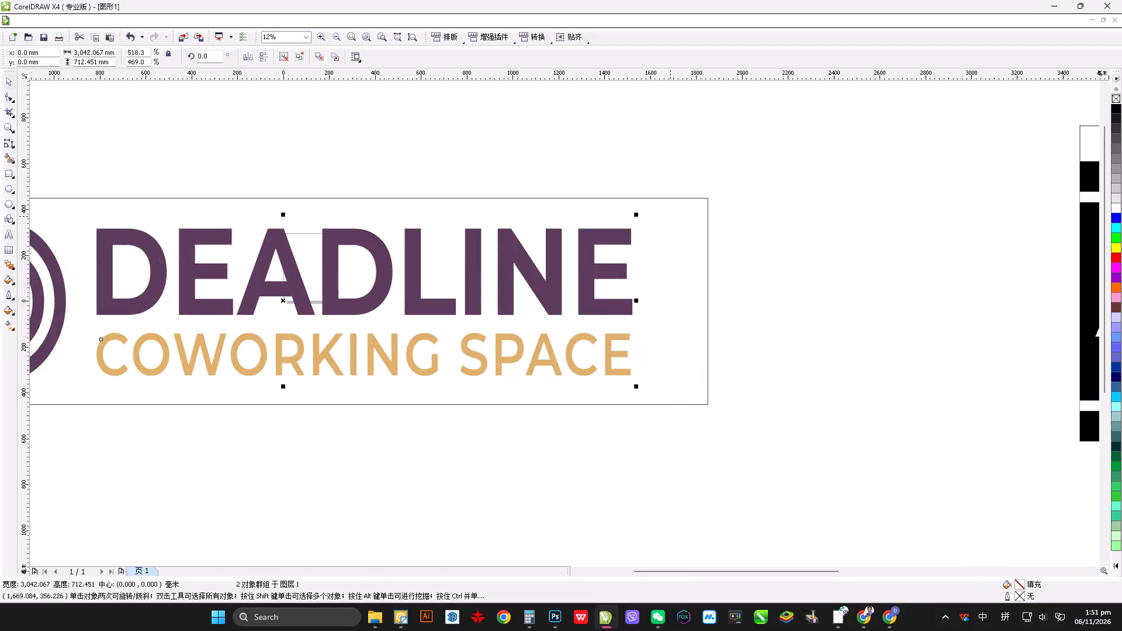
{"action": "scroll", "coordinate": [174, 351], "scroll_direction": "down", "scroll_amount": 1}
{"action": "scroll", "coordinate": [614, 311], "scroll_direction": "up", "scroll_amount": 1}
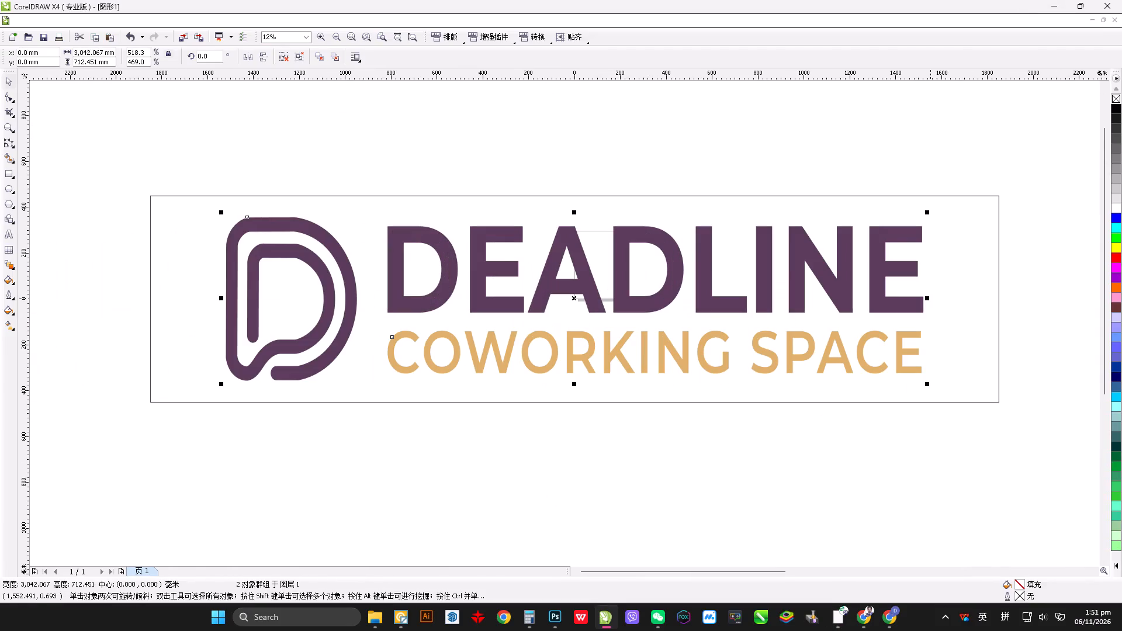
{"action": "left_click_drag", "start_coordinate": [928, 298], "coordinate": [954, 300]}
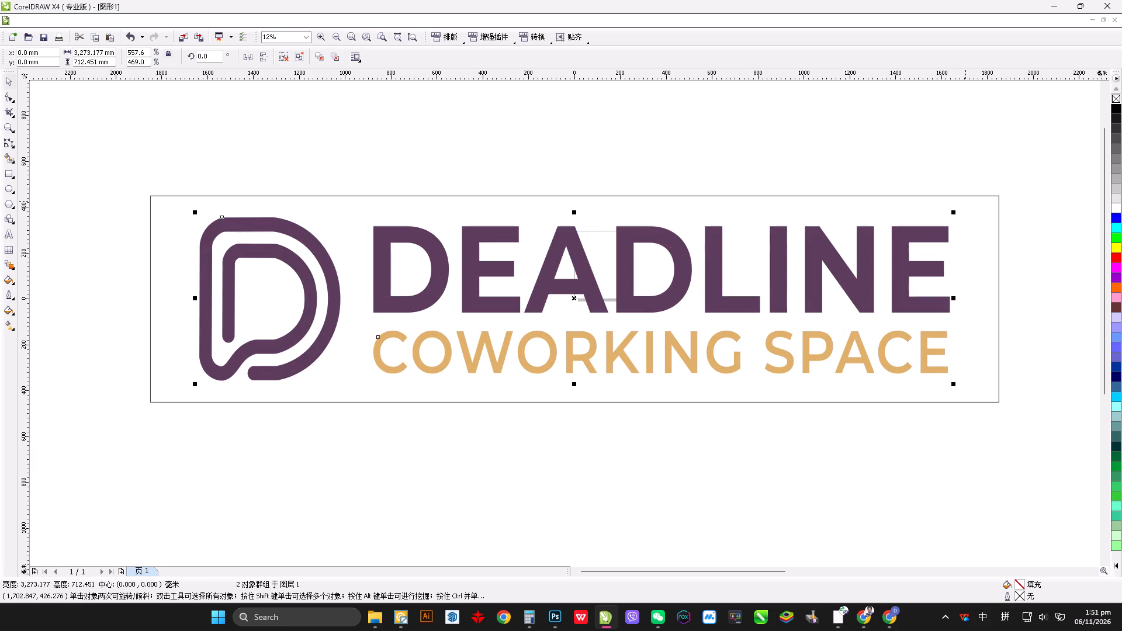
{"action": "left_click_drag", "start_coordinate": [955, 215], "coordinate": [968, 202]}
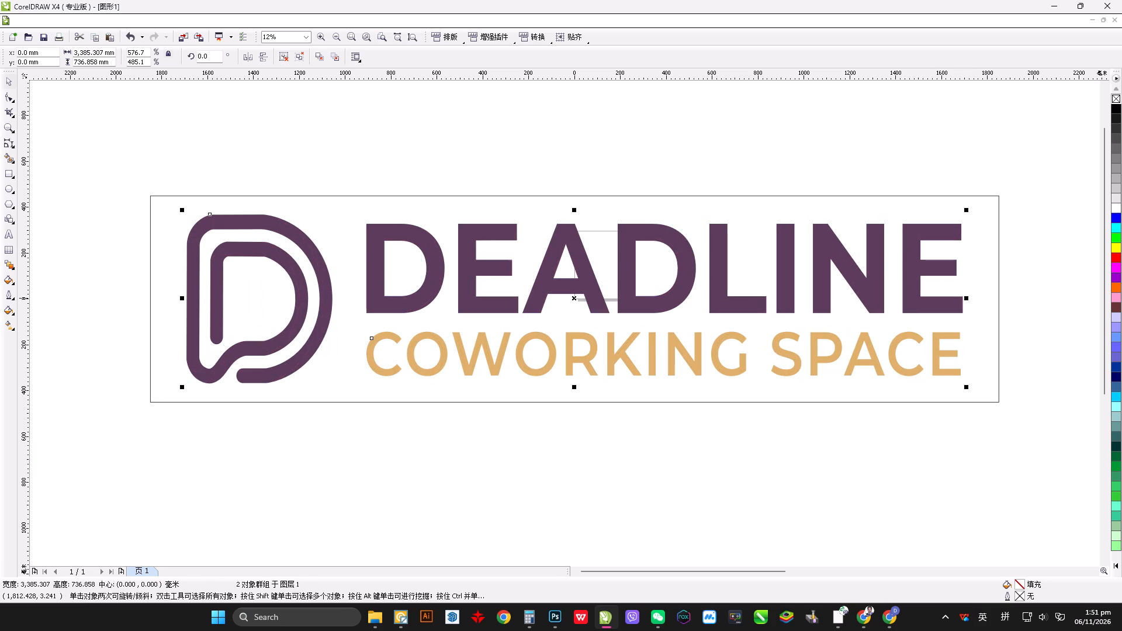
{"action": "left_click_drag", "start_coordinate": [968, 299], "coordinate": [976, 297]}
{"action": "left_click", "coordinate": [575, 209]}
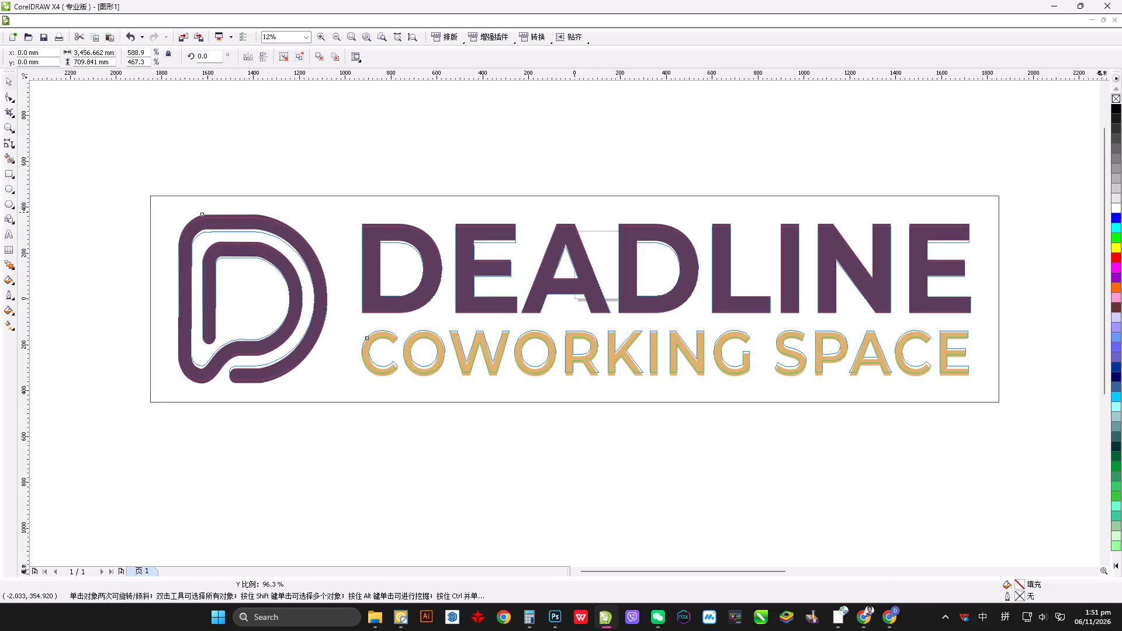
{"action": "left_click", "coordinate": [555, 139]}
Move the 3,700 × 900 mm rectangle and its Deadline artwork together to the open area above and left of the VAPE2GO sign.
{"action": "left_click", "coordinate": [567, 201]}
{"action": "scroll", "coordinate": [536, 204], "scroll_direction": "down", "scroll_amount": 1}
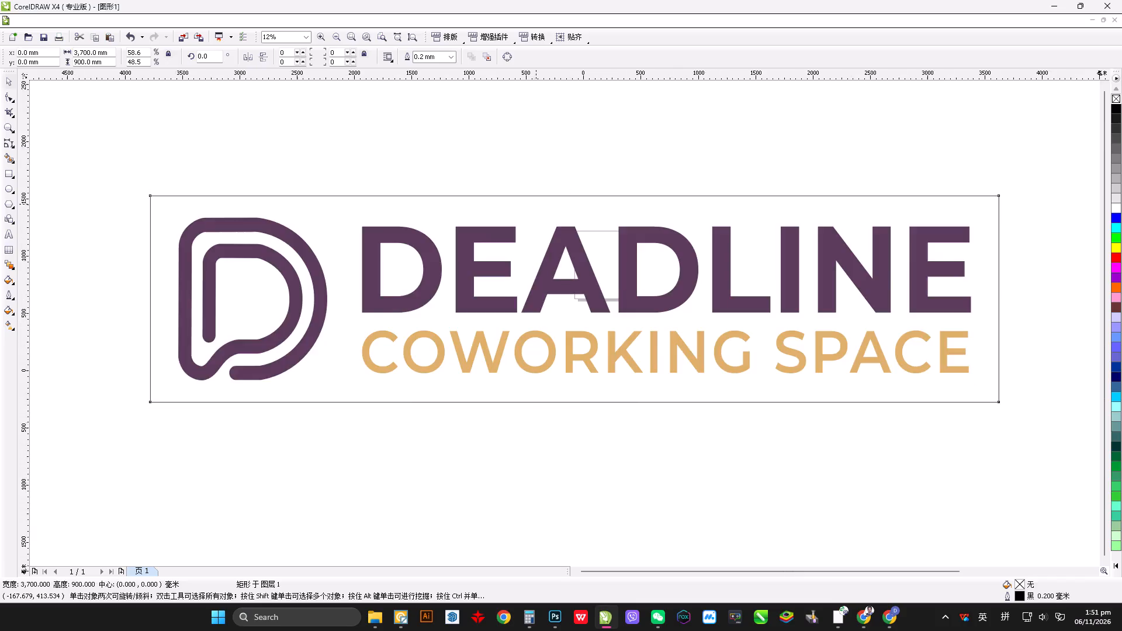
{"action": "scroll", "coordinate": [536, 204], "scroll_direction": "down", "scroll_amount": 1}
{"action": "left_click", "coordinate": [414, 297]}
{"action": "left_click_drag", "start_coordinate": [379, 272], "coordinate": [705, 441]}
{"action": "left_click_drag", "start_coordinate": [631, 352], "coordinate": [869, 241]}
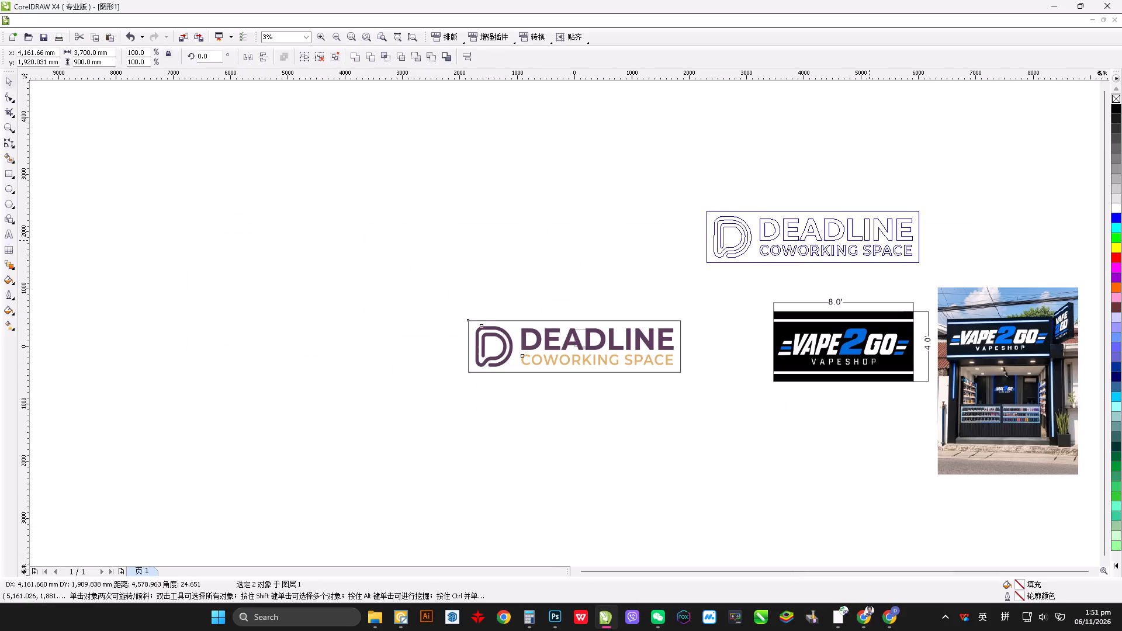
{"action": "left_click_drag", "start_coordinate": [869, 241], "coordinate": [705, 241]}
{"action": "left_click", "coordinate": [924, 244]}
{"action": "scroll", "coordinate": [670, 228], "scroll_direction": "up", "scroll_amount": 2}
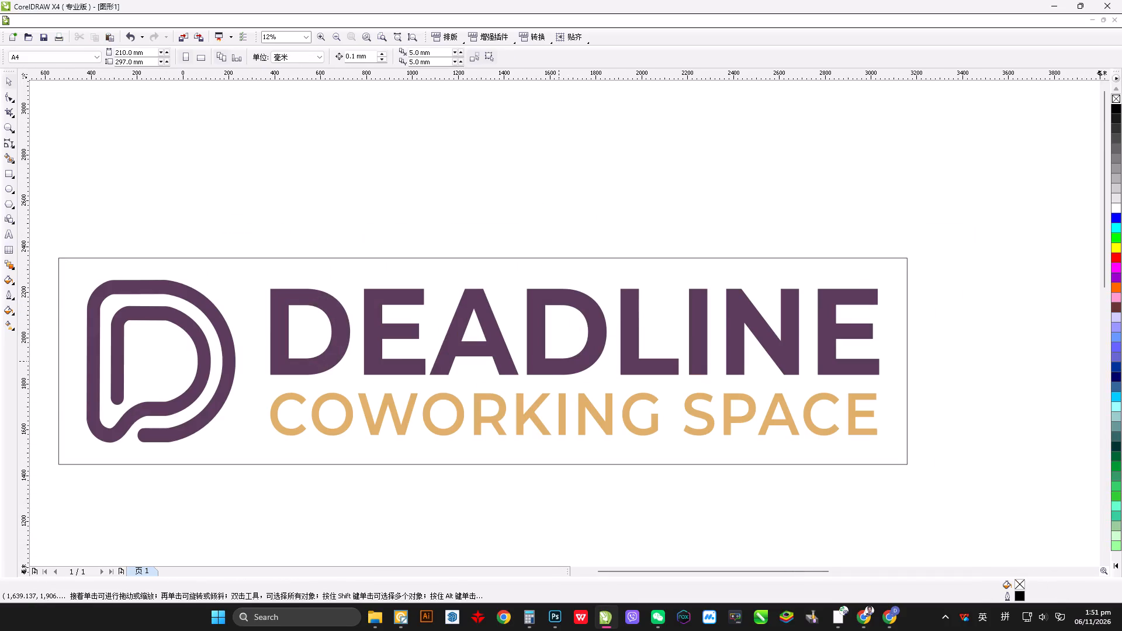
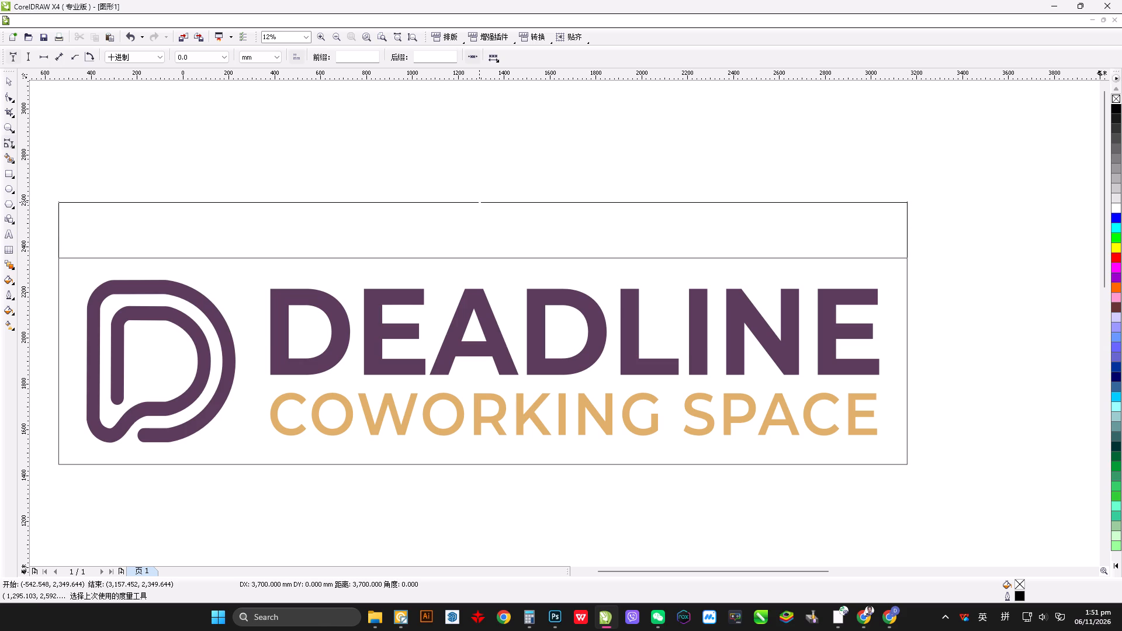
Dimension the sign frame's overall width above it and its overall height beyond its right edge.
{"action": "left_click", "coordinate": [479, 215]}
{"action": "left_click", "coordinate": [900, 257]}
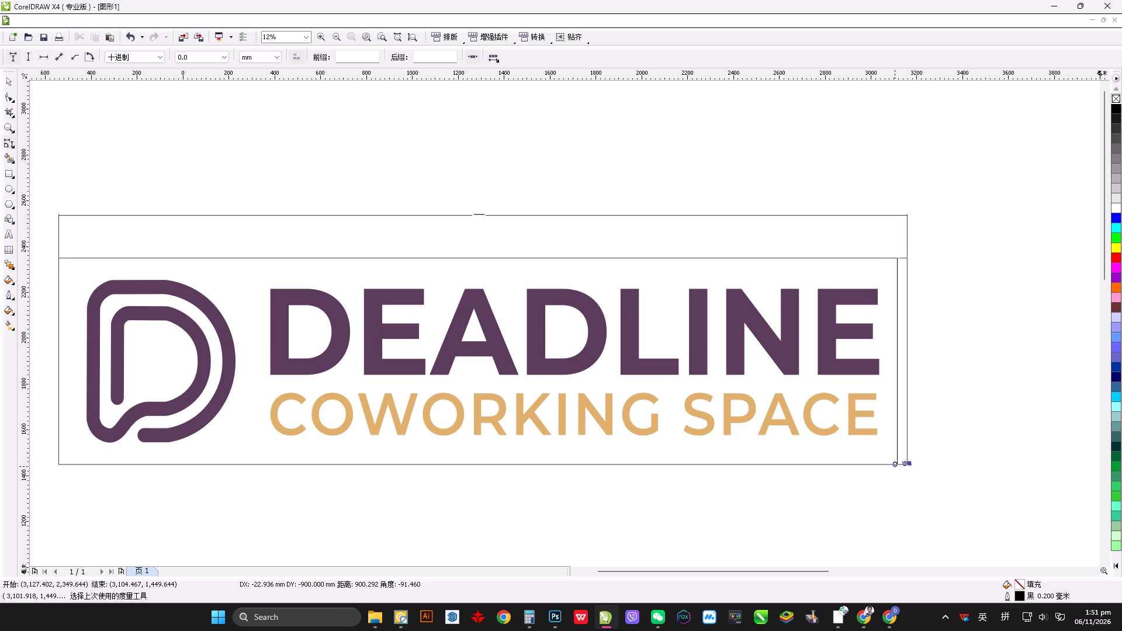
{"action": "left_click", "coordinate": [895, 466]}
{"action": "left_click", "coordinate": [954, 366]}
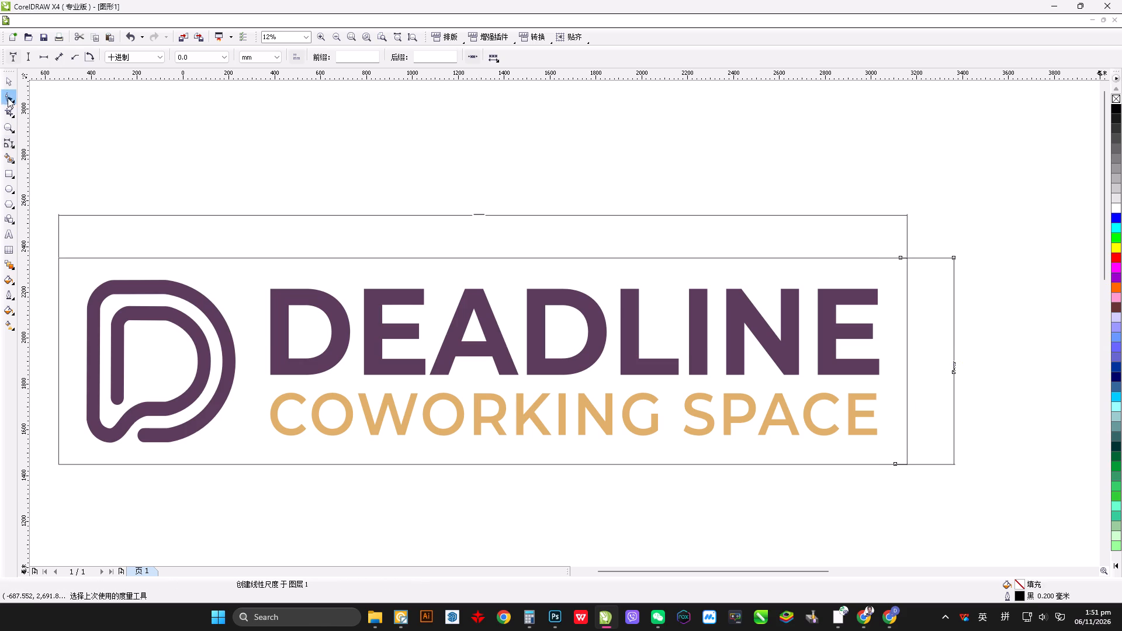
Colour the lines of the sign frame's width and height dimensions red.
{"action": "left_click", "coordinate": [10, 85]}
{"action": "left_click_drag", "start_coordinate": [342, 150], "coordinate": [351, 151]}
{"action": "left_click_drag", "start_coordinate": [43, 182], "coordinate": [909, 273]}
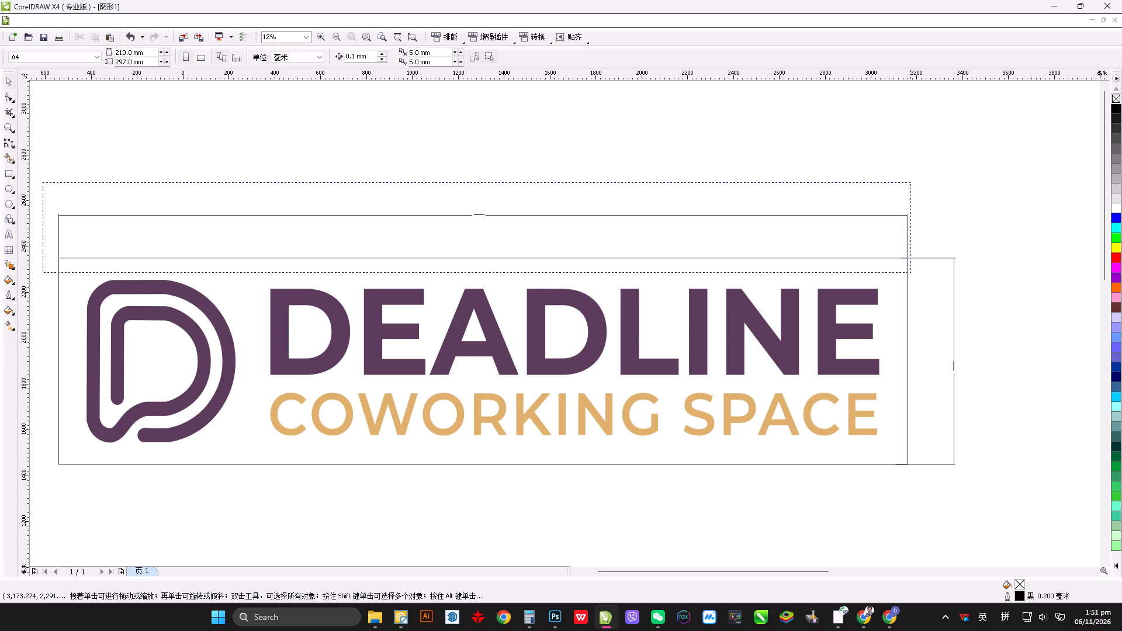
{"action": "left_click_drag", "start_coordinate": [909, 273], "coordinate": [920, 268]}
{"action": "left_click", "coordinate": [1118, 257]}
{"action": "right_click", "coordinate": [1118, 257]}
{"action": "left_click_drag", "start_coordinate": [981, 175], "coordinate": [975, 173]}
{"action": "left_click_drag", "start_coordinate": [891, 179], "coordinate": [1020, 496]}
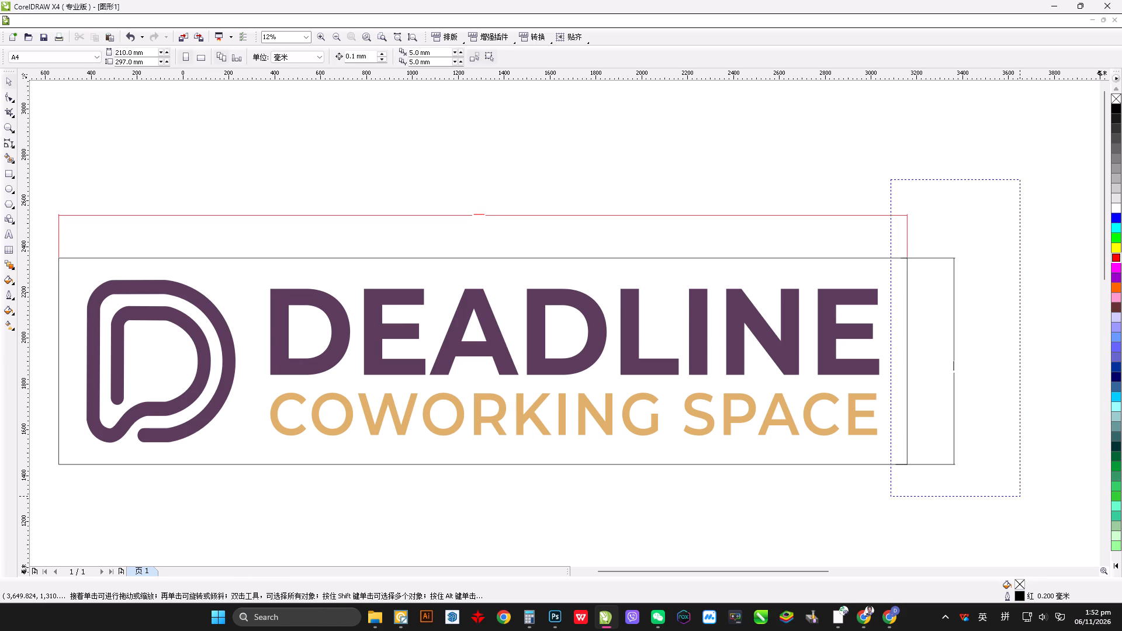
{"action": "left_click_drag", "start_coordinate": [1020, 496], "coordinate": [1020, 501]}
{"action": "left_click", "coordinate": [1118, 255]}
{"action": "right_click", "coordinate": [1118, 254]}
Set the text of both the width and height dimensions to 200 pt.
{"action": "left_click_drag", "start_coordinate": [662, 192], "coordinate": [653, 192]}
{"action": "left_click_drag", "start_coordinate": [356, 184], "coordinate": [631, 228]}
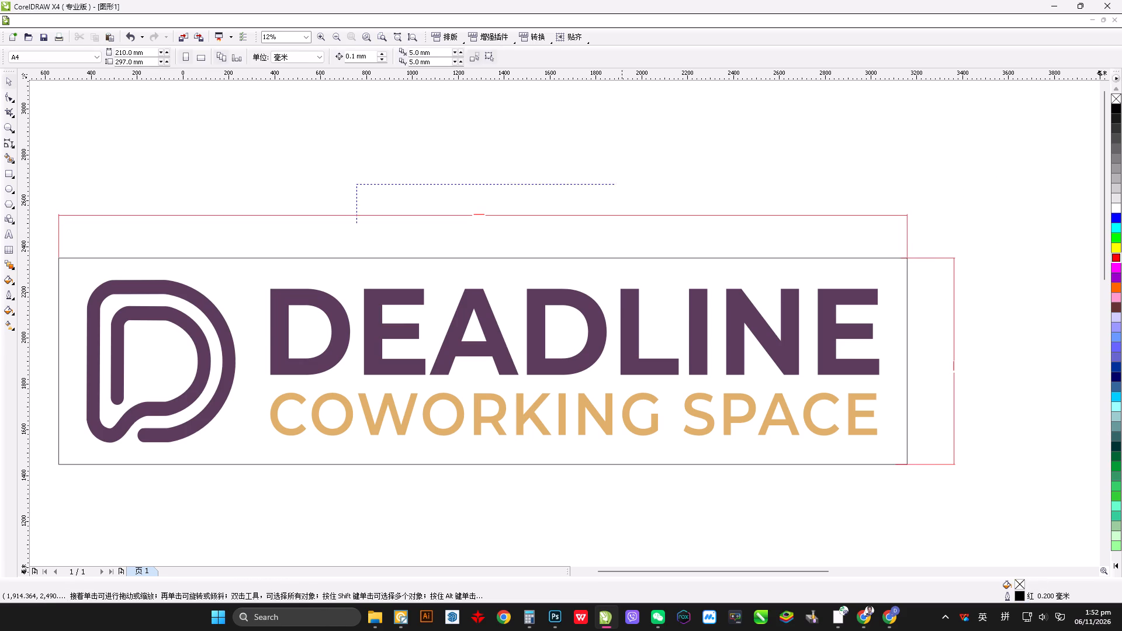
{"action": "left_click_drag", "start_coordinate": [631, 228], "coordinate": [704, 244]}
{"action": "left_click_drag", "start_coordinate": [943, 202], "coordinate": [992, 456], "text": "shift"}
{"action": "left_click", "coordinate": [380, 57]}
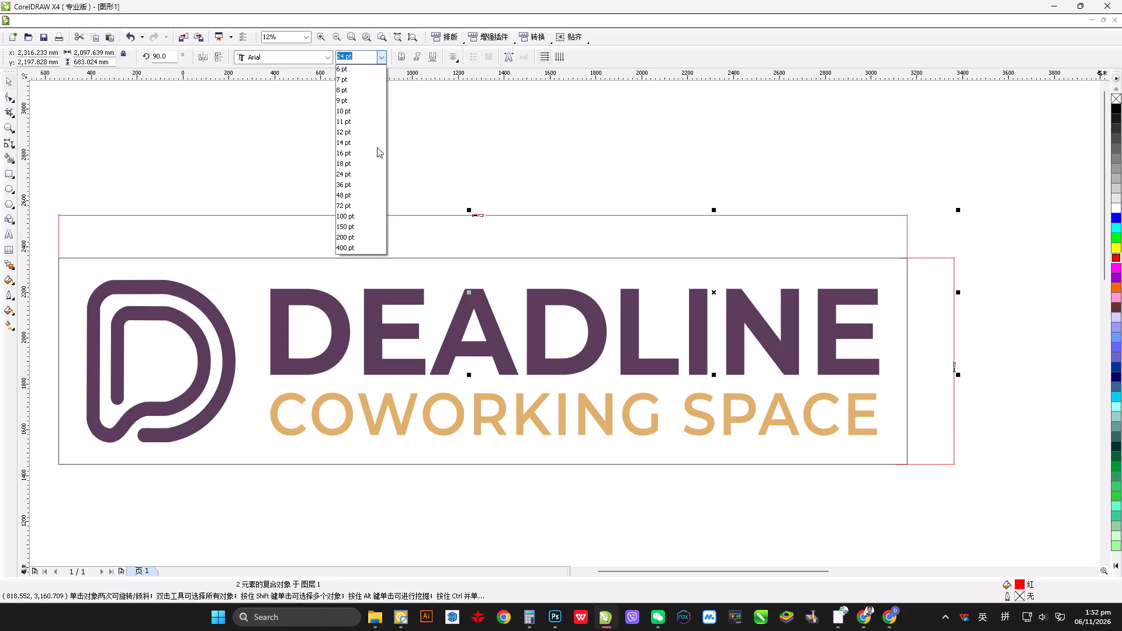
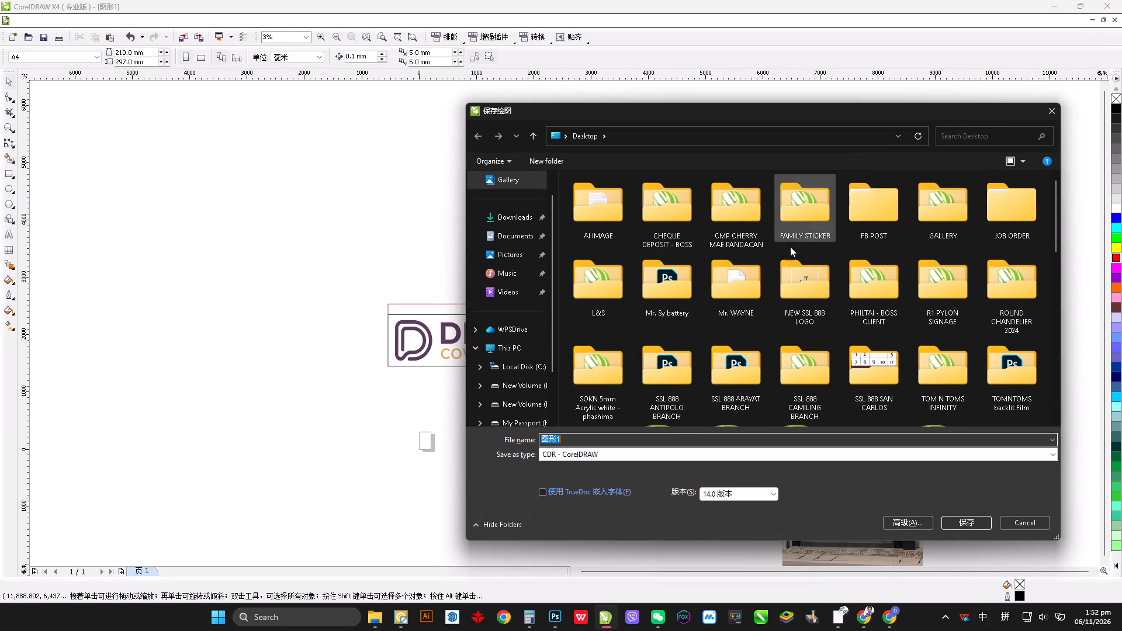
Begin naming the drawing with "VAP" to save it on the Desktop as a CDR file.
{"action": "type", "text": "VAP"}
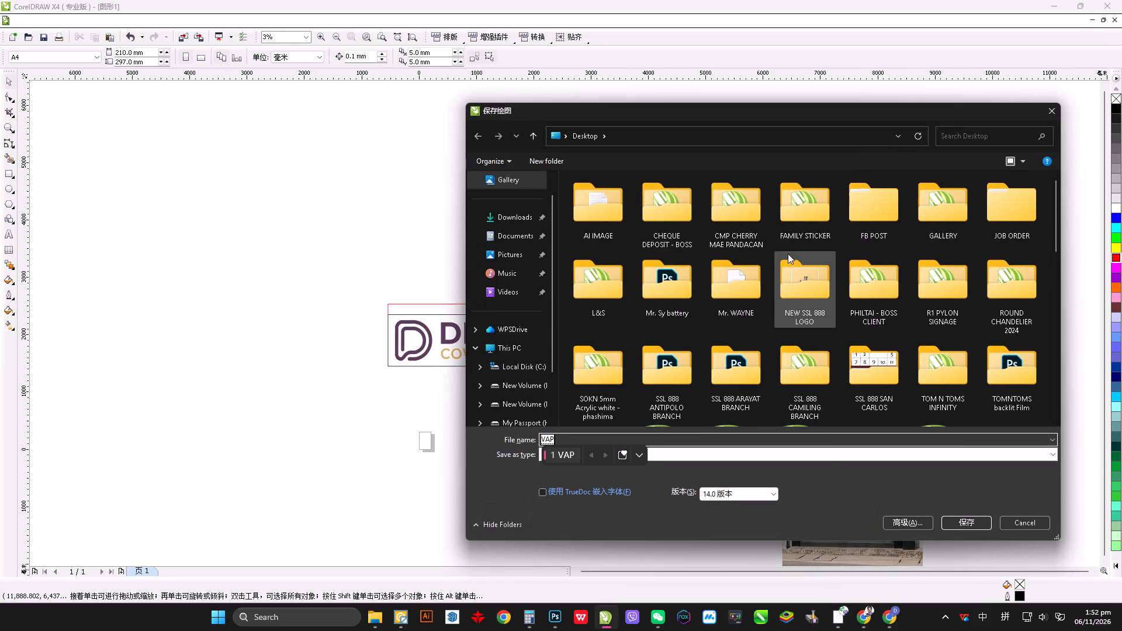
Switch input to English (Philippines) and save the drawing on the Desktop as a CDR file named "VAPE2GO & DEADLINE - DHICC".
{"action": "left_click", "coordinate": [1009, 616]}
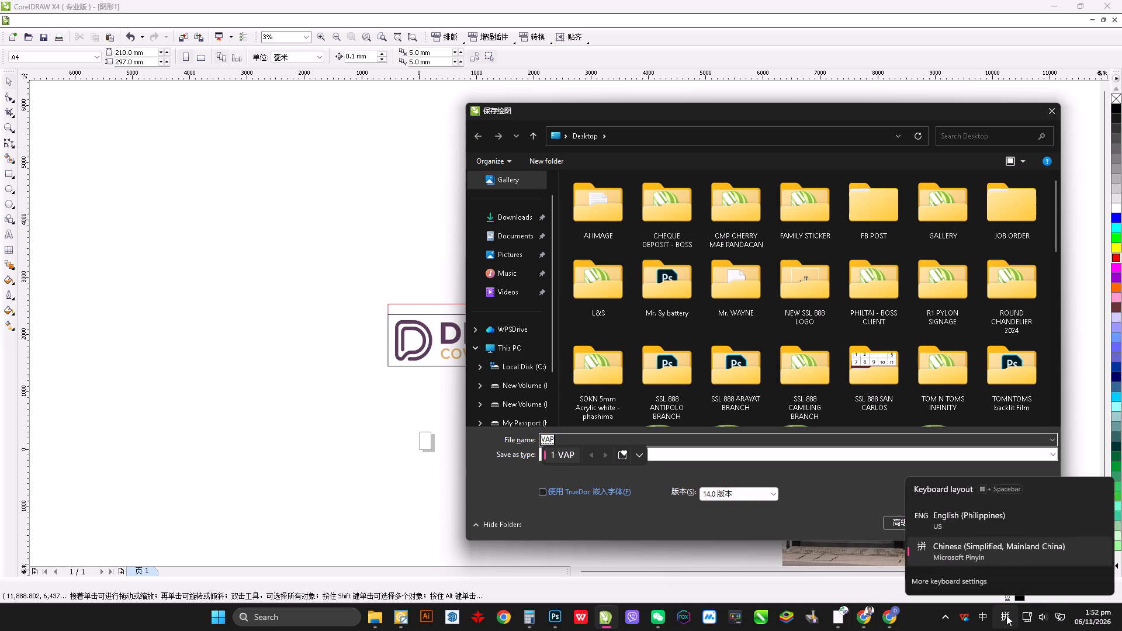
{"action": "left_click", "coordinate": [990, 515]}
{"action": "left_click", "coordinate": [674, 444]}
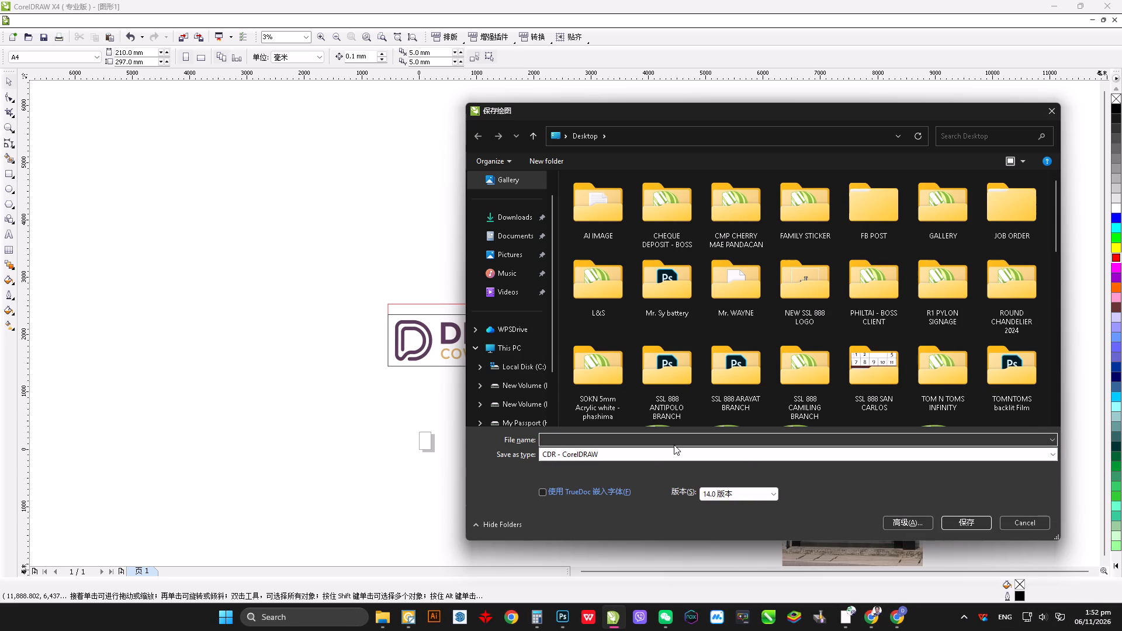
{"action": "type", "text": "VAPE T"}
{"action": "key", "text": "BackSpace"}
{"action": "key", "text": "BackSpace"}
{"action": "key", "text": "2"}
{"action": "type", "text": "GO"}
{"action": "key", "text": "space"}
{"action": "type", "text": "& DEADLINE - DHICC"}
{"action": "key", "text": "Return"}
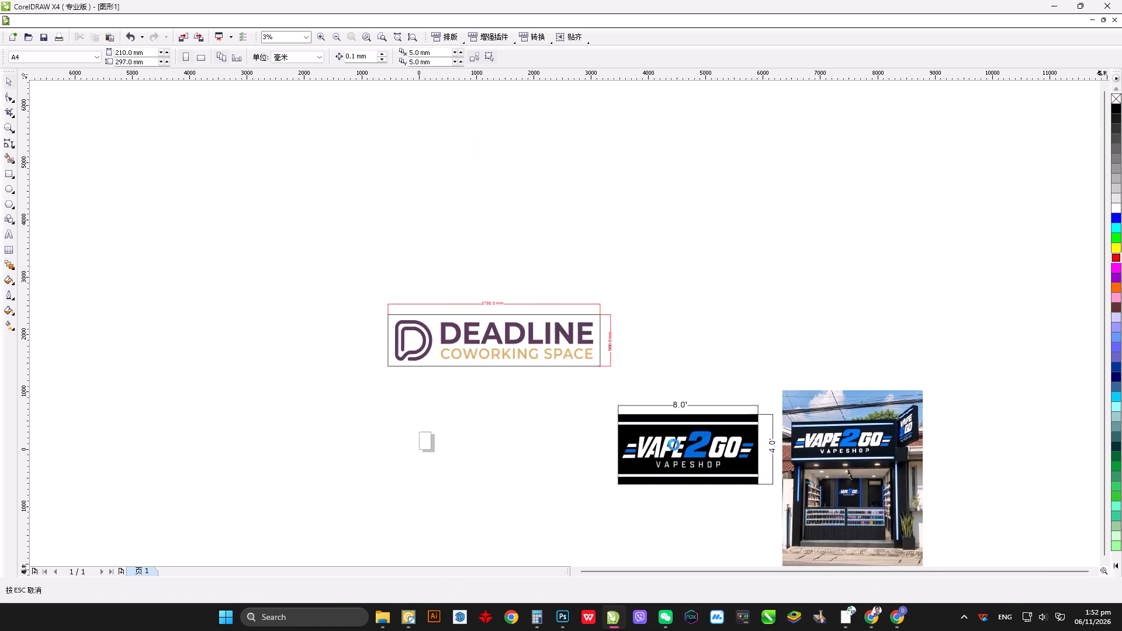
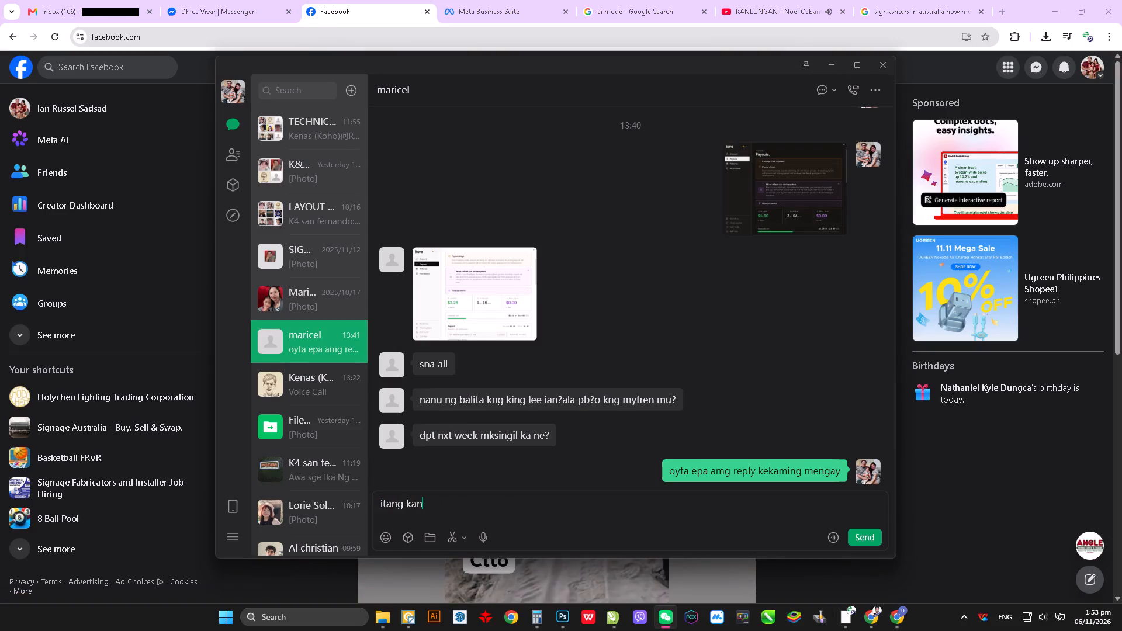
In the Weixin chat with maricel, complete the reply as "itang kang patric boss ng arnel" and send it.
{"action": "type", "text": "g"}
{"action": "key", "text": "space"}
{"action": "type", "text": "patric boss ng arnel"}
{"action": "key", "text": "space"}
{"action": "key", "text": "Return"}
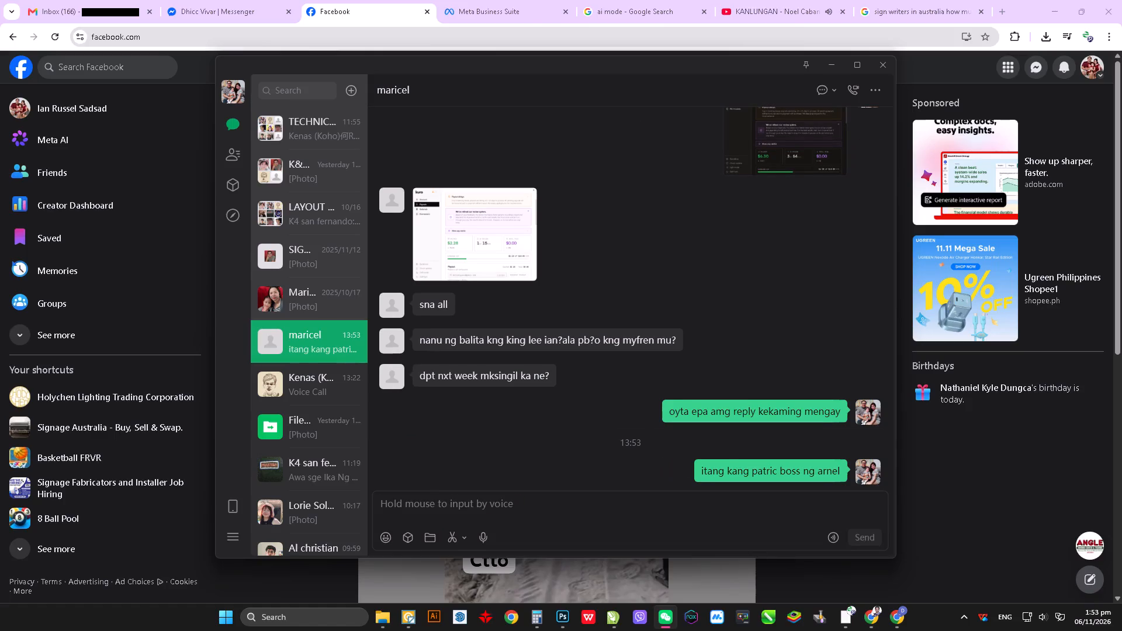
Compose a follow-up message to maricel reading "i less munemu itang emtung ladding na".
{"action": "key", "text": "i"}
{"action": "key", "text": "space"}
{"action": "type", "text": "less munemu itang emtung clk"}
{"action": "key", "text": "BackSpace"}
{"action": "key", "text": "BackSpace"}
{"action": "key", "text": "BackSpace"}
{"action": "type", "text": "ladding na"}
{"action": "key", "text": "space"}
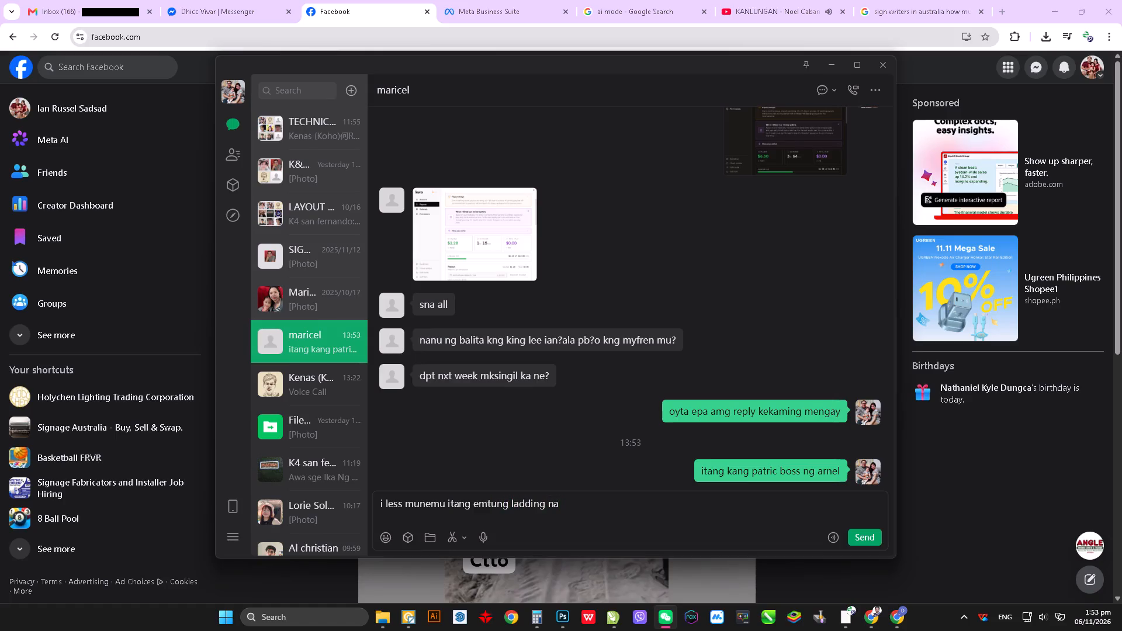
Finish the chat message about the black cladding with "kingwa kung black ne", send it, and follow with "itang me reject".
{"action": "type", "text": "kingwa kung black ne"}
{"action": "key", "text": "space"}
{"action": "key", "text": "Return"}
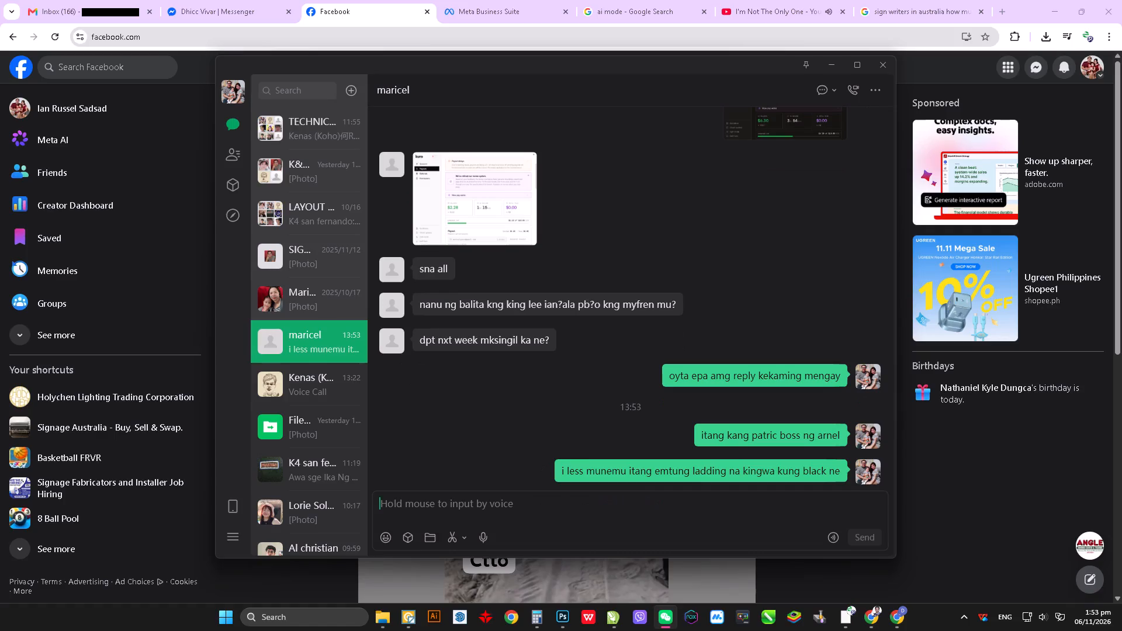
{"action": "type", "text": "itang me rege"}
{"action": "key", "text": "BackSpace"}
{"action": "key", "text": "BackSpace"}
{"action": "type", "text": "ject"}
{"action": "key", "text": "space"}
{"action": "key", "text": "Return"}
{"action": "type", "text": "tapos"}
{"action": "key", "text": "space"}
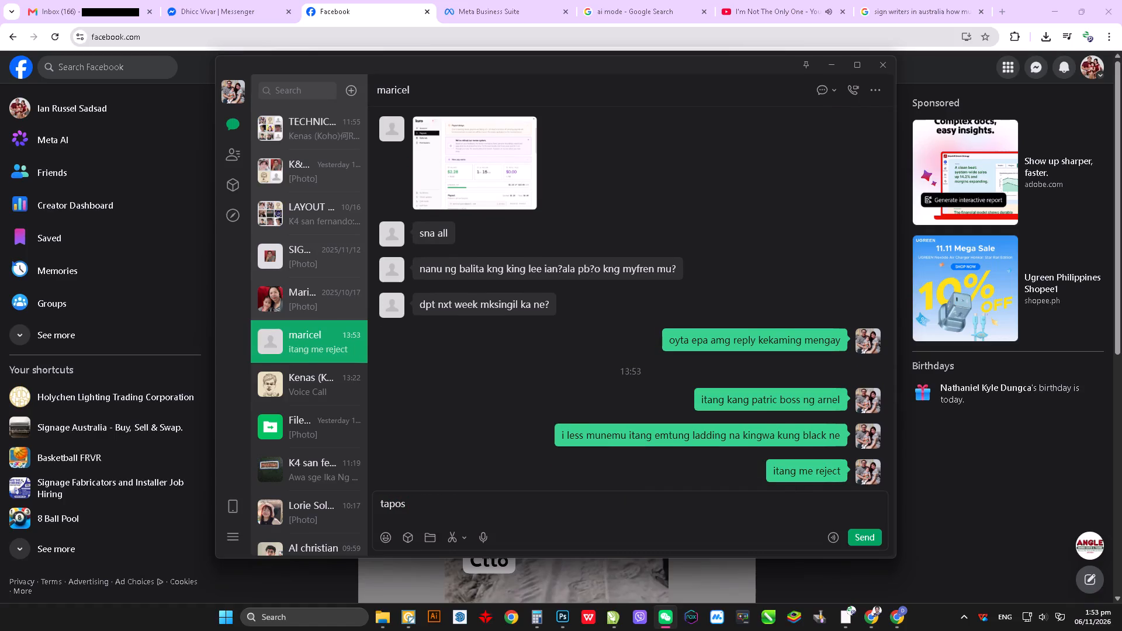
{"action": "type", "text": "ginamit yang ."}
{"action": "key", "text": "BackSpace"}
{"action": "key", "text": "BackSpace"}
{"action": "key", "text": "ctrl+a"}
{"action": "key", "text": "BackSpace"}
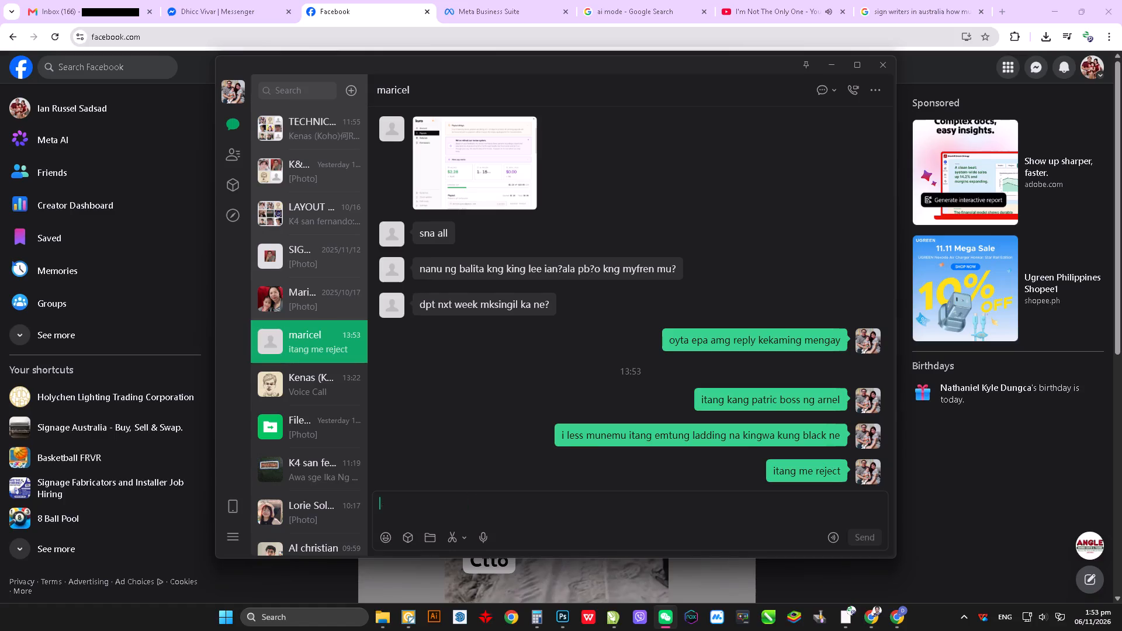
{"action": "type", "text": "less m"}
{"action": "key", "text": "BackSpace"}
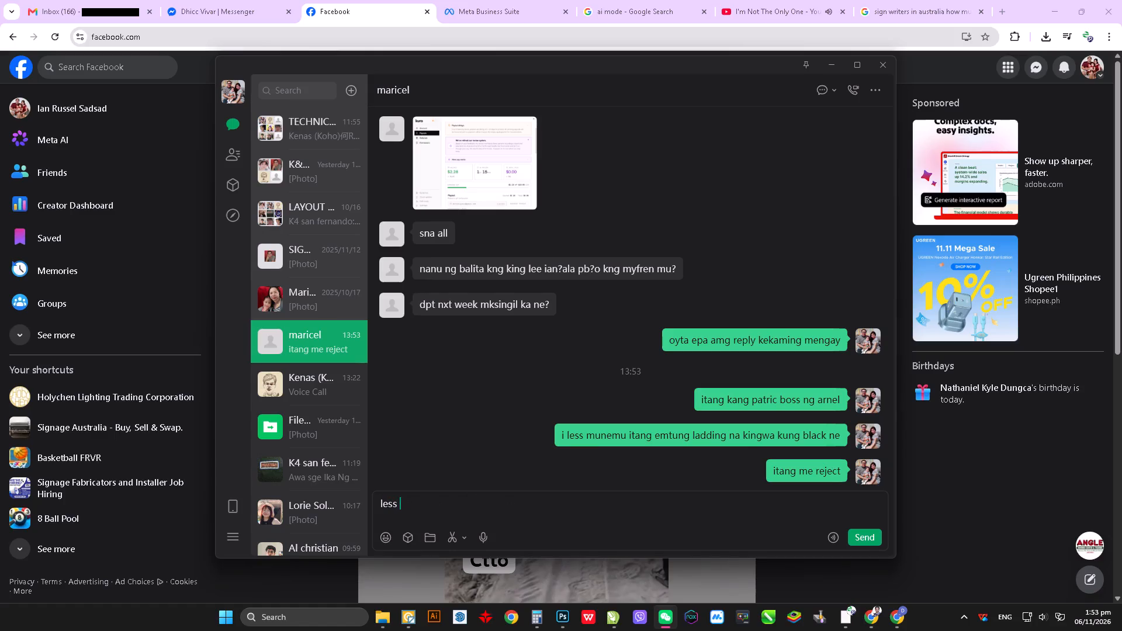
Replace the draft with "emune gagalun", send it, and send "aburen mune" in the same chat.
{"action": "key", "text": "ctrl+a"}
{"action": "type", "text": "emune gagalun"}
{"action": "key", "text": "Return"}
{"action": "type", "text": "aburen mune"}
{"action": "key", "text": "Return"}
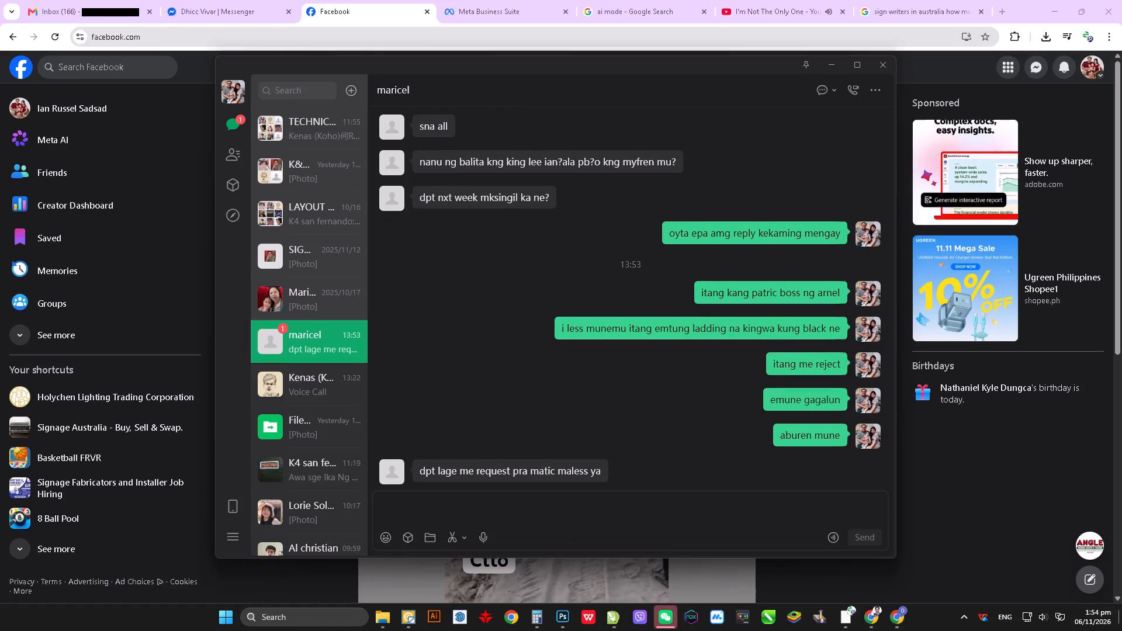
Reply "wa" to the contact's message about the request.
{"action": "left_click", "coordinate": [582, 502]}
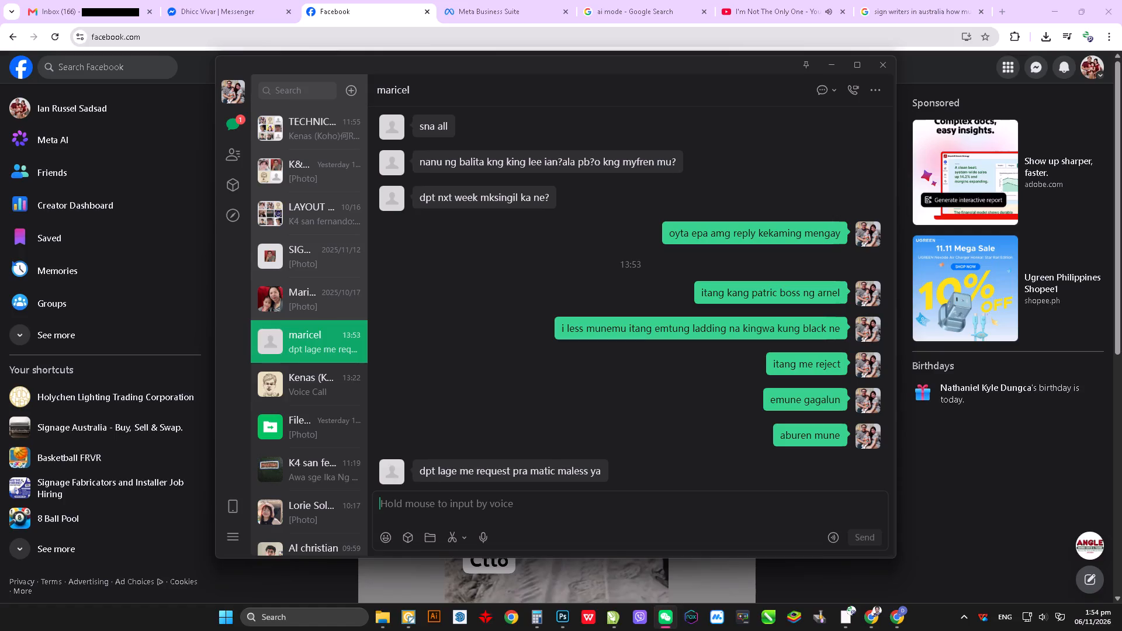
{"action": "left_click", "coordinate": [583, 502]}
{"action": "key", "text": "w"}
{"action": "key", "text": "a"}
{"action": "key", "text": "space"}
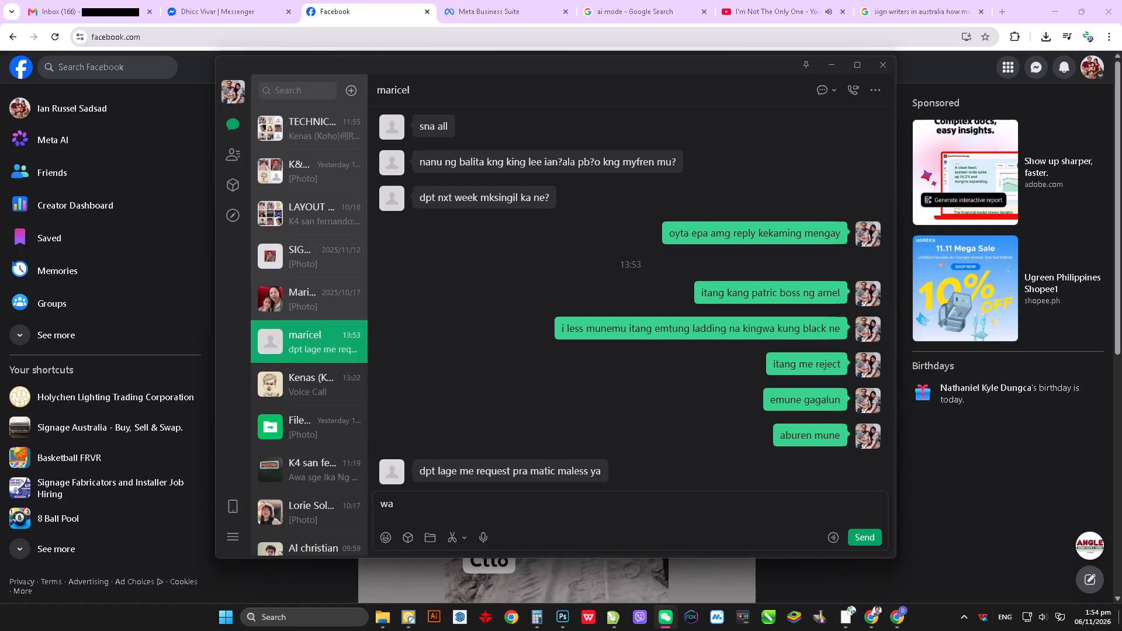
{"action": "key", "text": "Return"}
Send the messages "gumamit kudindakla cladding" and "karetang 120pcs" in the same chat.
{"action": "left_click", "coordinate": [1121, 629]}
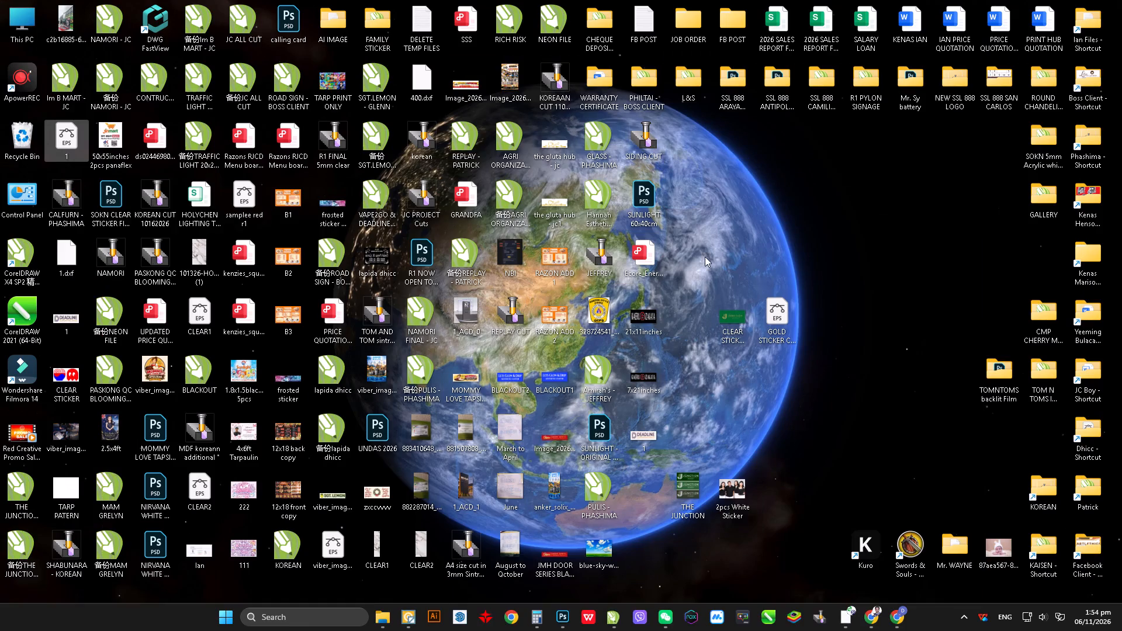
{"action": "key", "text": "alt+Tab"}
{"action": "left_click", "coordinate": [494, 512]}
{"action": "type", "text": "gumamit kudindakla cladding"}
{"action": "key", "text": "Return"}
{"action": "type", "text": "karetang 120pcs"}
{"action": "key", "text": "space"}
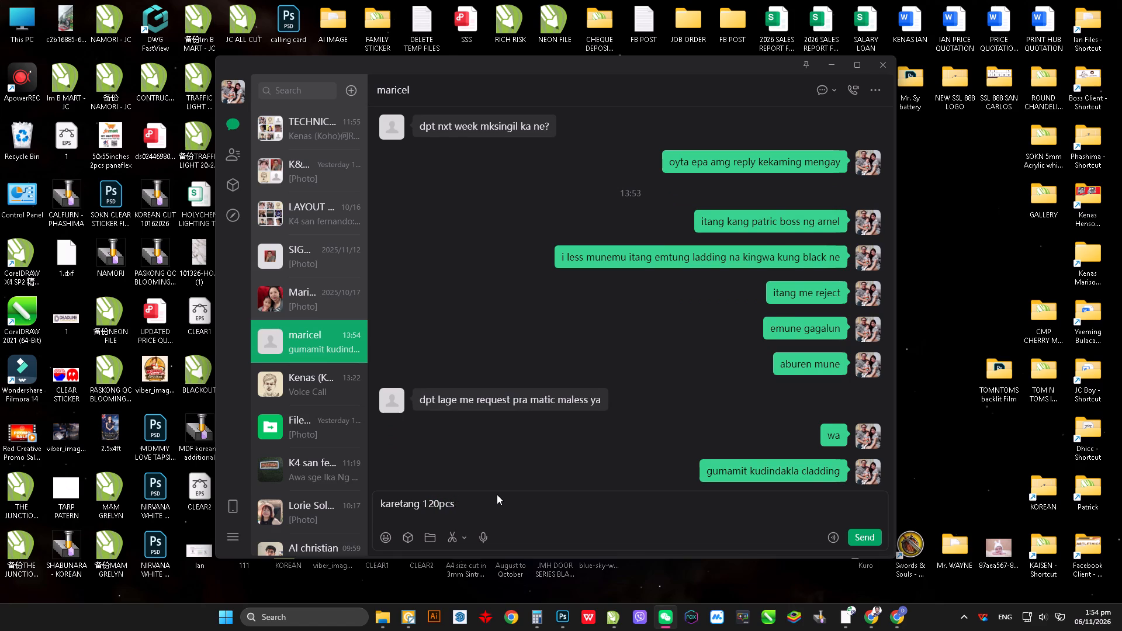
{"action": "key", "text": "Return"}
Open the desktop's REPLAY CUT file in JDPaint and bring the acrylic 3mm white cutting layout into view.
{"action": "left_click", "coordinate": [972, 442]}
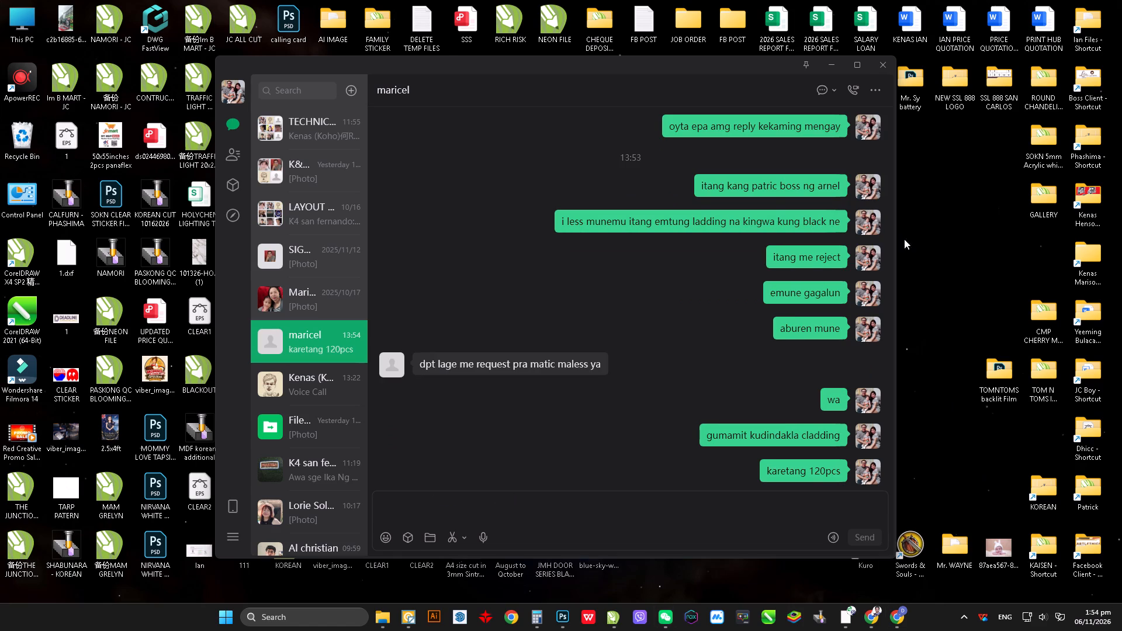
{"action": "left_click", "coordinate": [838, 64]}
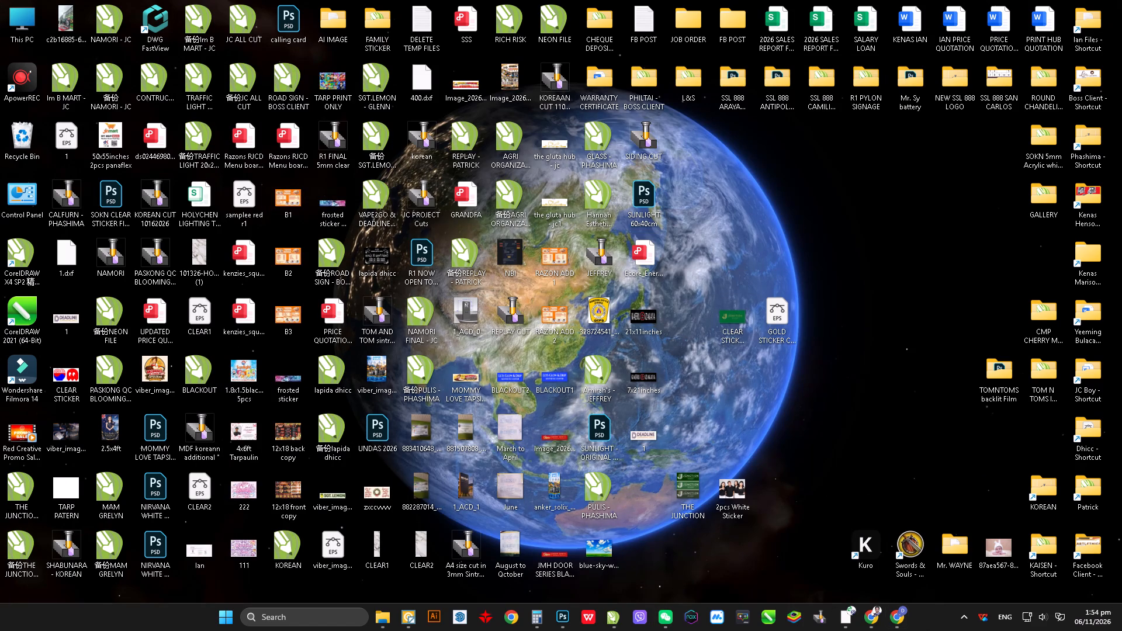
{"action": "double_click", "coordinate": [507, 304]}
{"action": "scroll", "coordinate": [602, 407], "scroll_direction": "up", "scroll_amount": 2}
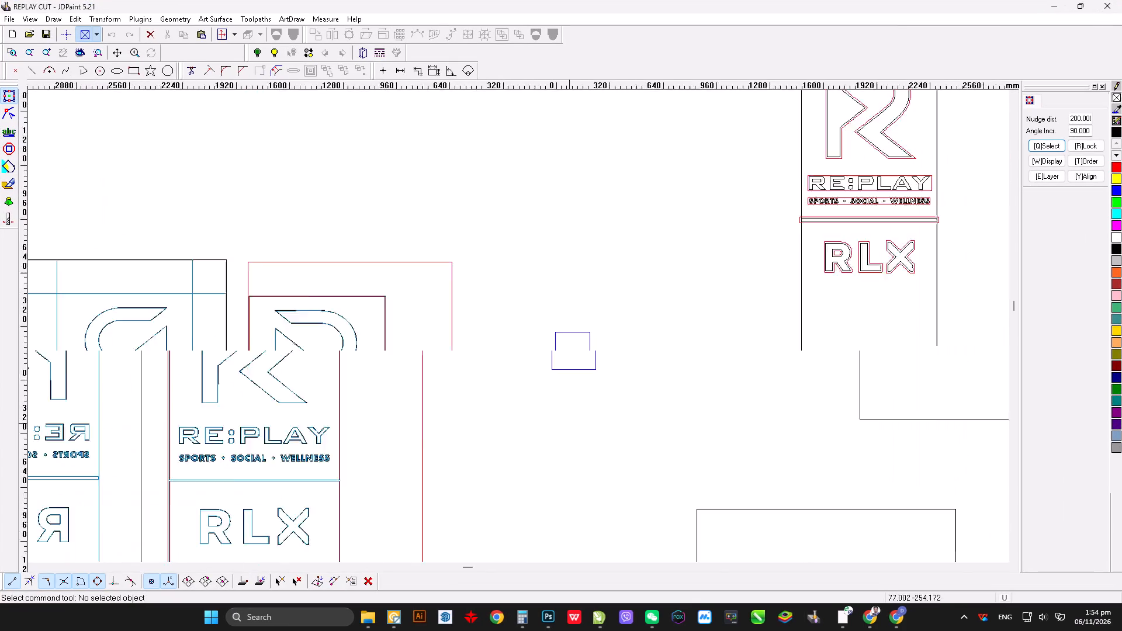
{"action": "scroll", "coordinate": [558, 425], "scroll_direction": "up", "scroll_amount": 10}
{"action": "scroll", "coordinate": [698, 429], "scroll_direction": "up", "scroll_amount": 1}
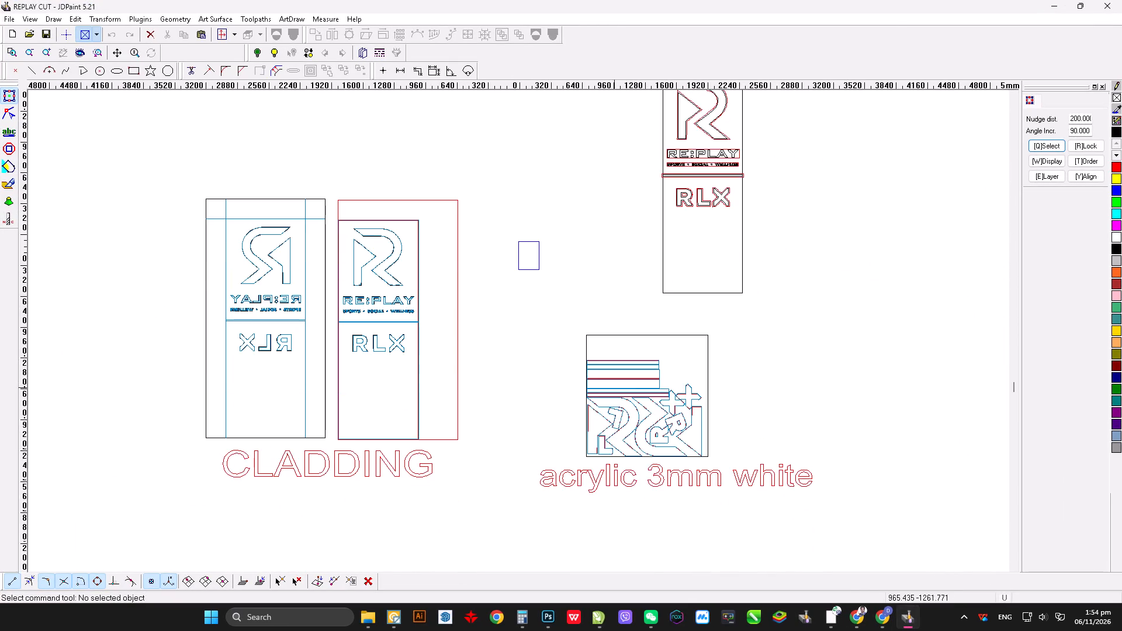
{"action": "scroll", "coordinate": [720, 376], "scroll_direction": "down", "scroll_amount": 1}
{"action": "scroll", "coordinate": [698, 369], "scroll_direction": "up", "scroll_amount": 1}
{"action": "scroll", "coordinate": [711, 379], "scroll_direction": "down", "scroll_amount": 1}
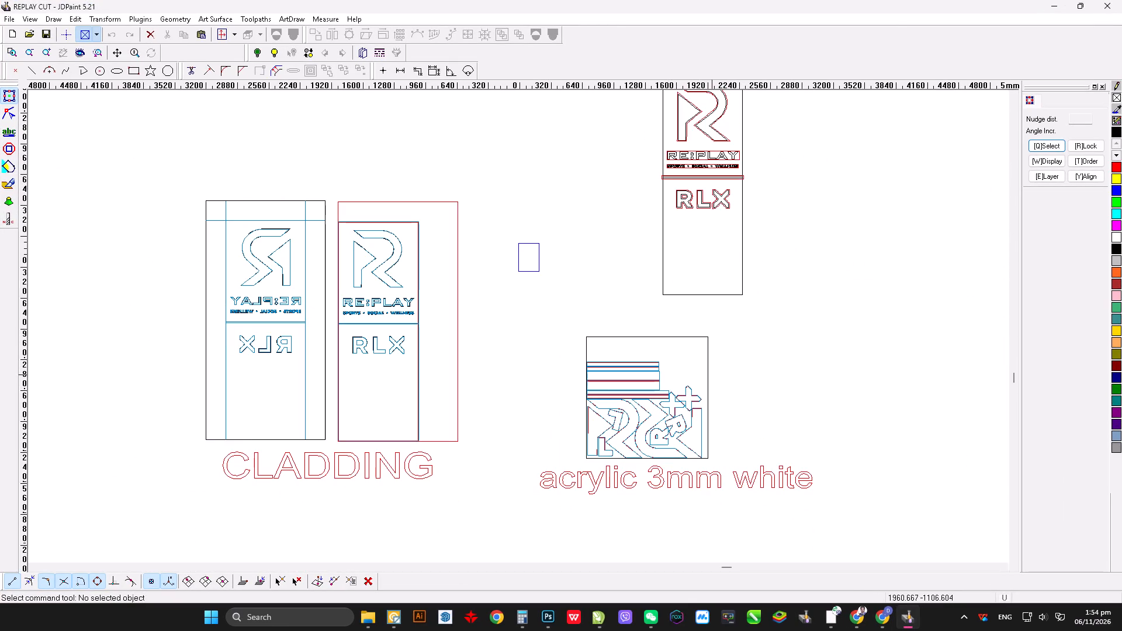
{"action": "scroll", "coordinate": [711, 379], "scroll_direction": "down", "scroll_amount": 1}
Capture the acrylic 3mm white layout with its label as a screenshot and send it in the WeChat conversation.
{"action": "key", "text": "alt+a"}
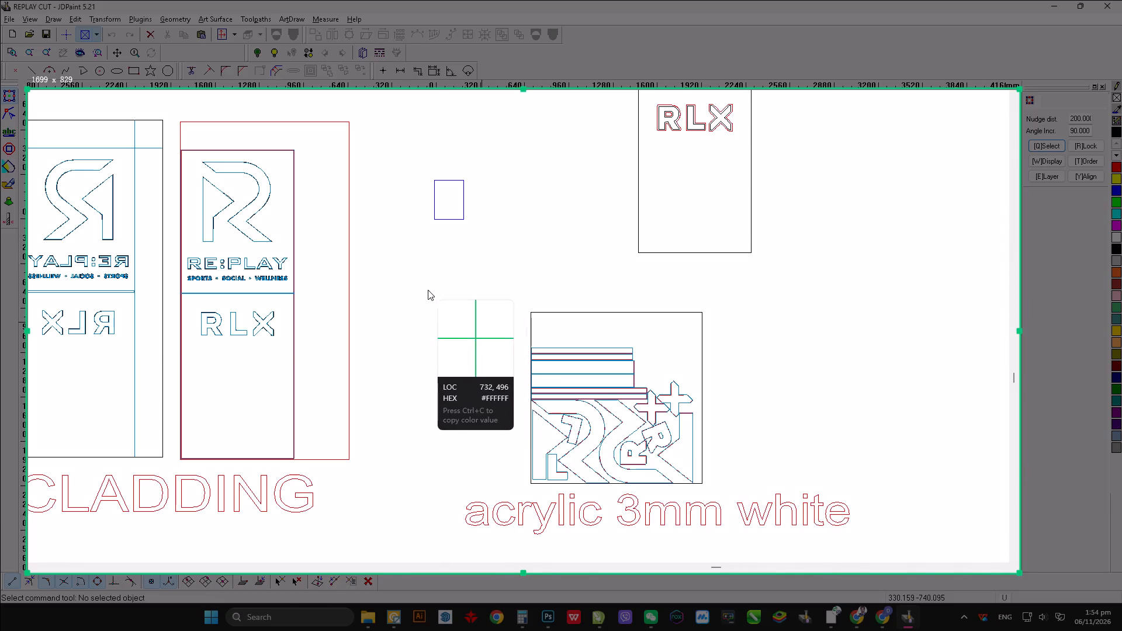
{"action": "left_click_drag", "start_coordinate": [428, 290], "coordinate": [898, 549]}
{"action": "left_click", "coordinate": [881, 570]}
{"action": "key", "text": "alt+Tab"}
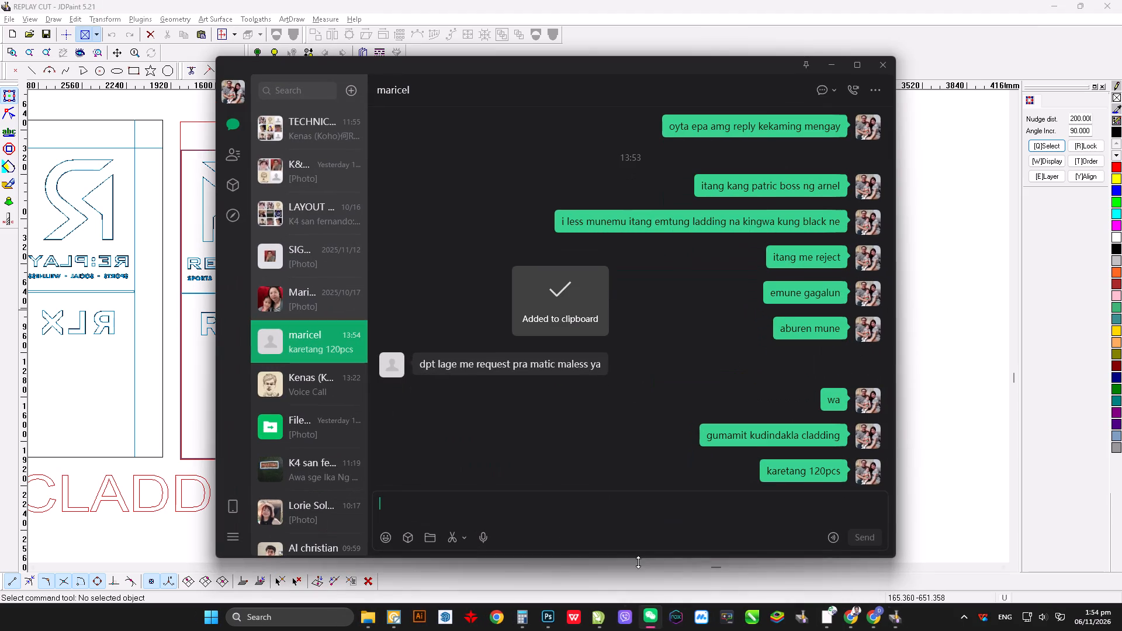
{"action": "left_click", "coordinate": [592, 497]}
{"action": "key", "text": "ctrl+v"}
{"action": "key", "text": "Return"}
Send the messages "tapos" and "meg request kong 1 acrylic kang manay" below the screenshot.
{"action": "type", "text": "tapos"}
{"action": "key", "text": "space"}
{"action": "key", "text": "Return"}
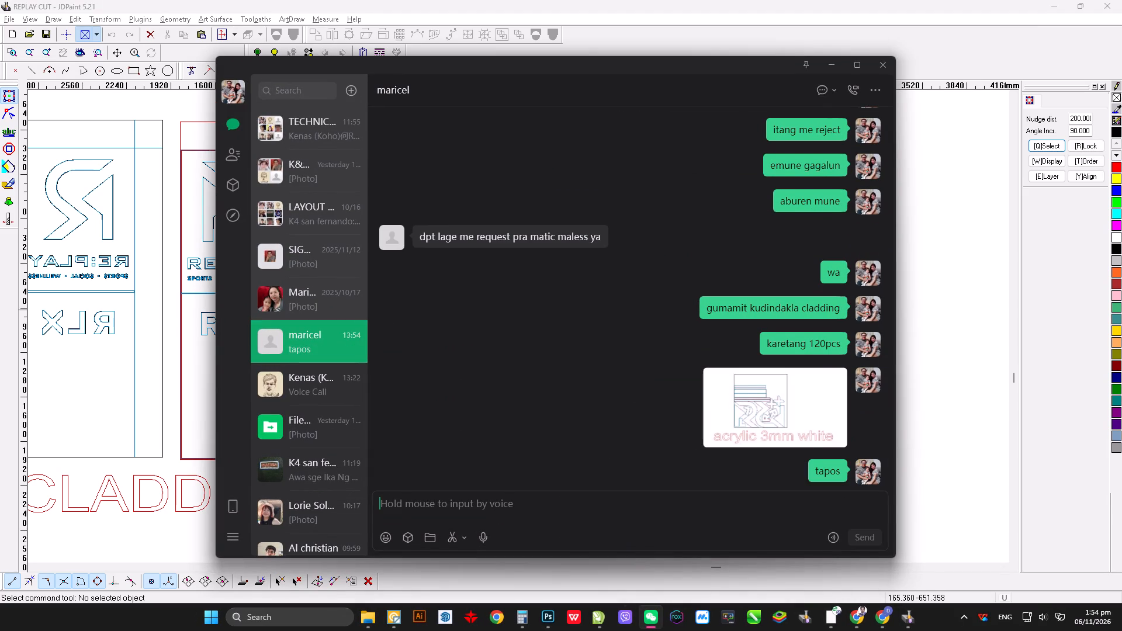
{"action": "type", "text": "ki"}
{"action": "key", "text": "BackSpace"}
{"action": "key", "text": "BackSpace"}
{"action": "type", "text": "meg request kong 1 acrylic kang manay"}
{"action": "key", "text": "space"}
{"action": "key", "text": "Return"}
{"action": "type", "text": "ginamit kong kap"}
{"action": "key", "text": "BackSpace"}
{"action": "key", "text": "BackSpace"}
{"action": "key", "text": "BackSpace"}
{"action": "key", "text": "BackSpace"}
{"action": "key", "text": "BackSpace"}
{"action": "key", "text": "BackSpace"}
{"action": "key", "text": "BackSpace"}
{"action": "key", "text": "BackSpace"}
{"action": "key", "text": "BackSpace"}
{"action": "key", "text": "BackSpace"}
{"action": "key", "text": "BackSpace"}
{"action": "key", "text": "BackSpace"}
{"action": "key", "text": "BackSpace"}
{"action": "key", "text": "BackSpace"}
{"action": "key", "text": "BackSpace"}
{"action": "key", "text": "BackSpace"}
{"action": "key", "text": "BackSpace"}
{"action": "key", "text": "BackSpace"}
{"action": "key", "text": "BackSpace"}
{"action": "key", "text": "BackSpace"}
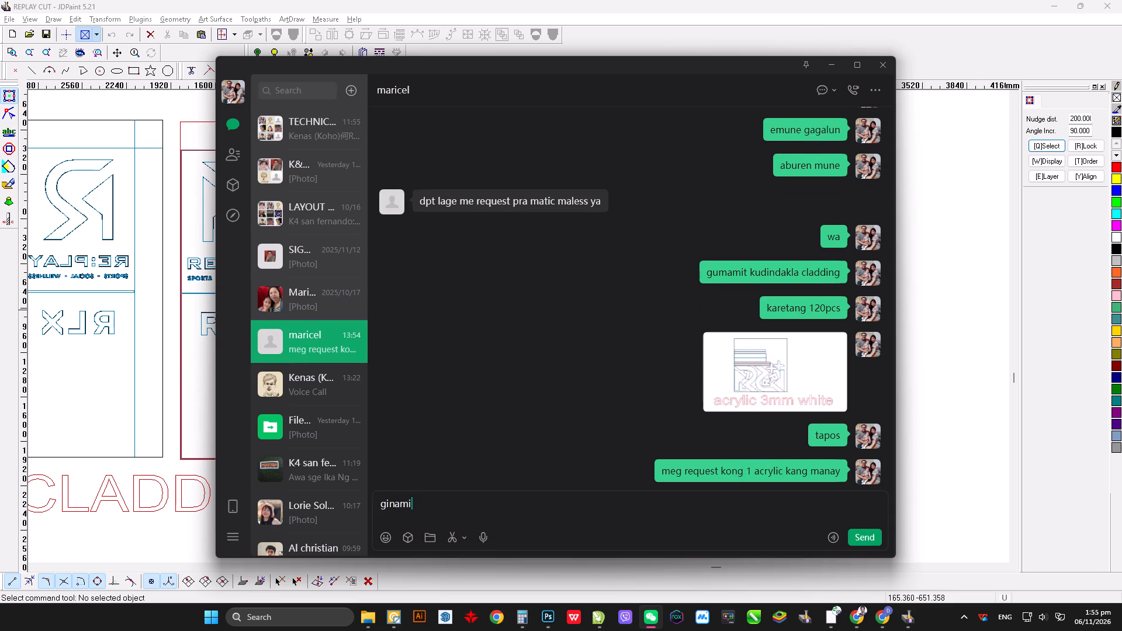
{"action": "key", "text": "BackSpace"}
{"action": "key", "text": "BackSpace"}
Send the message "kapitna din ing ginamit kang patrick".
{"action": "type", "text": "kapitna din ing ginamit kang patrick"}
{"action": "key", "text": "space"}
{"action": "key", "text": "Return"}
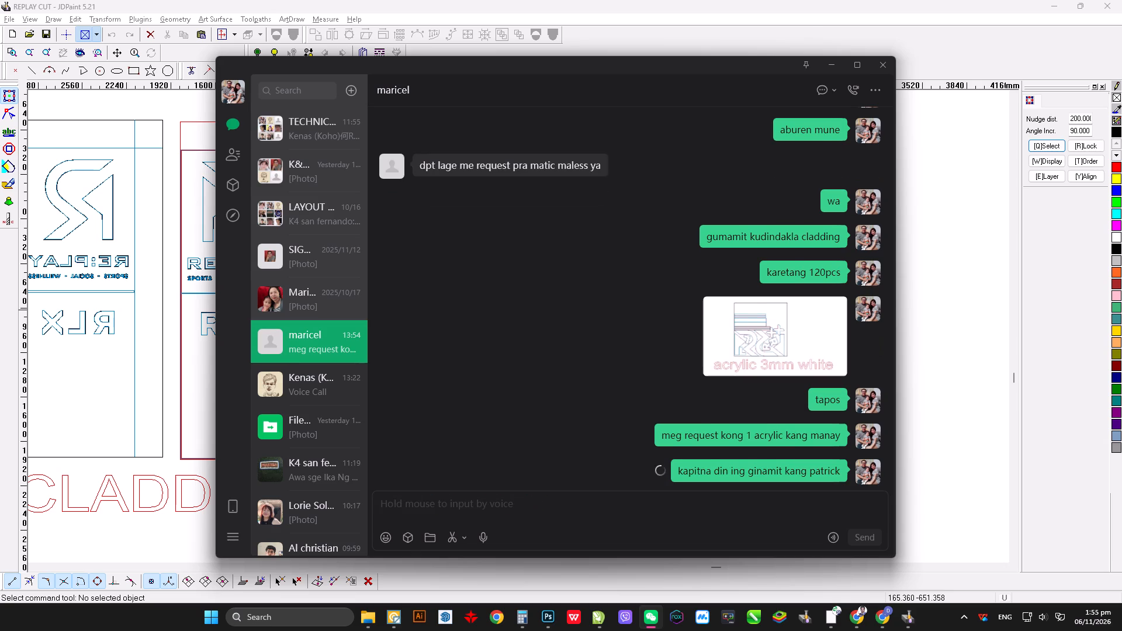
Send the messages "ekune palub ini" and "perahan tanemu", discarding any stray draft characters.
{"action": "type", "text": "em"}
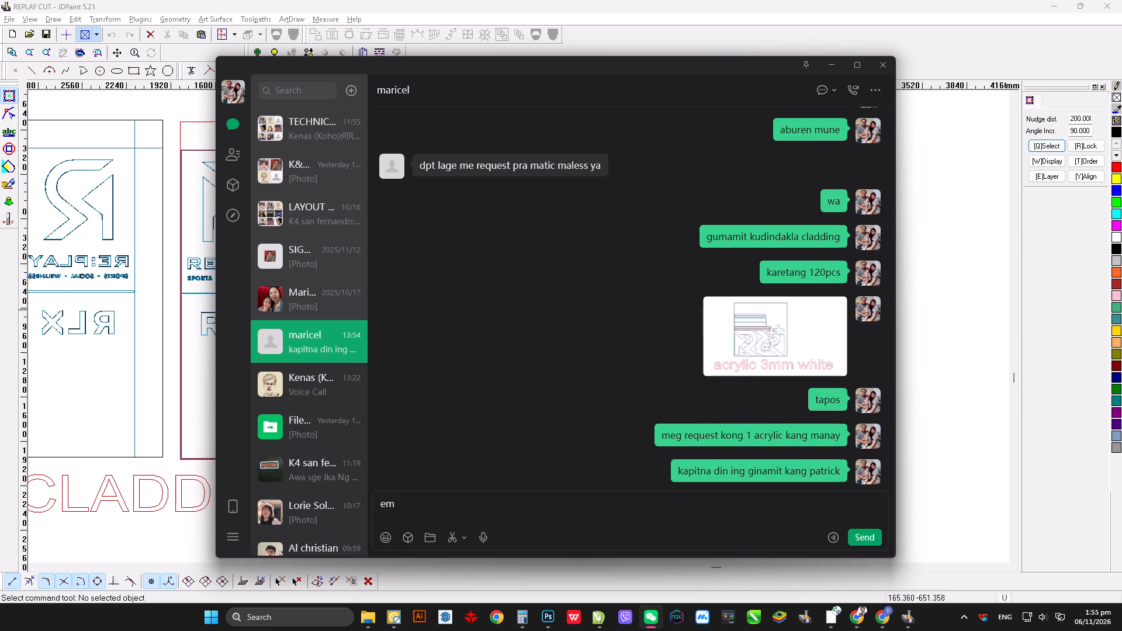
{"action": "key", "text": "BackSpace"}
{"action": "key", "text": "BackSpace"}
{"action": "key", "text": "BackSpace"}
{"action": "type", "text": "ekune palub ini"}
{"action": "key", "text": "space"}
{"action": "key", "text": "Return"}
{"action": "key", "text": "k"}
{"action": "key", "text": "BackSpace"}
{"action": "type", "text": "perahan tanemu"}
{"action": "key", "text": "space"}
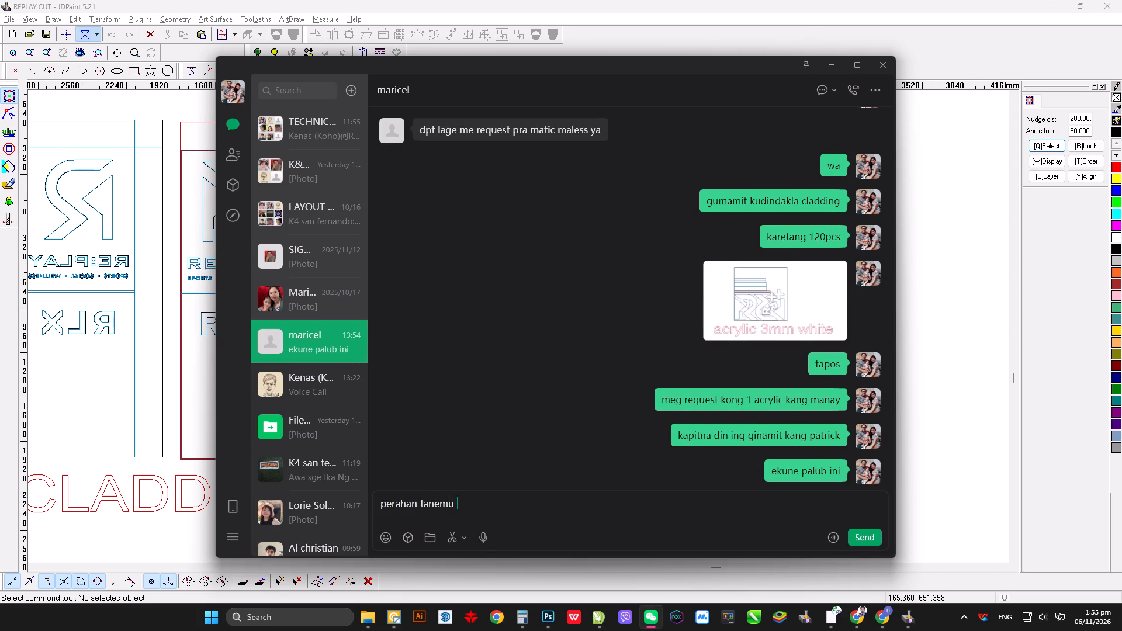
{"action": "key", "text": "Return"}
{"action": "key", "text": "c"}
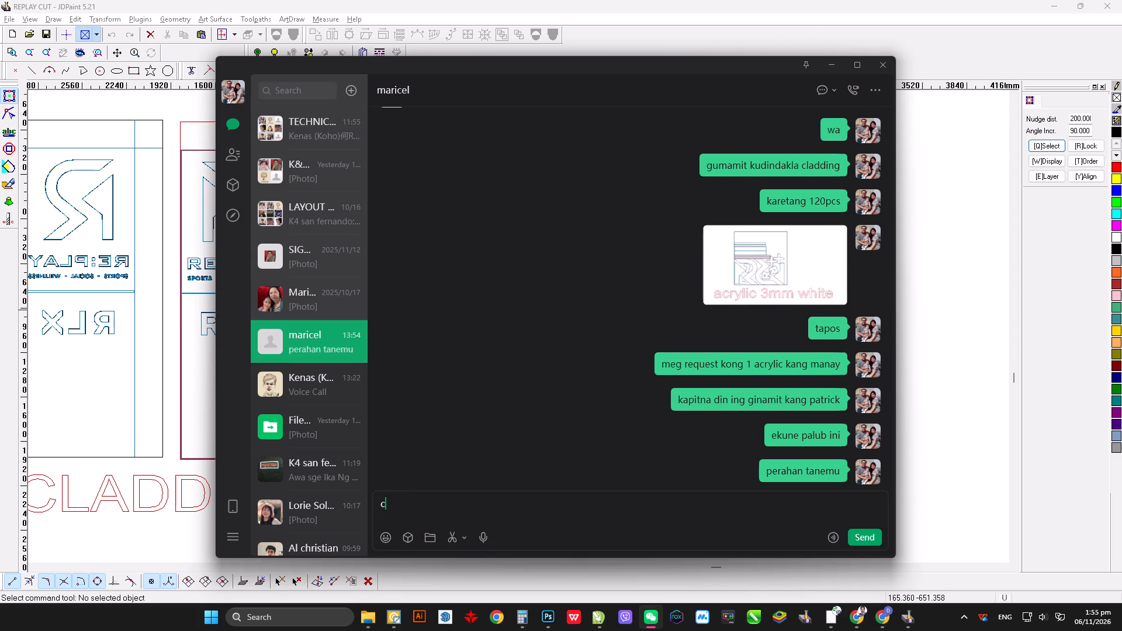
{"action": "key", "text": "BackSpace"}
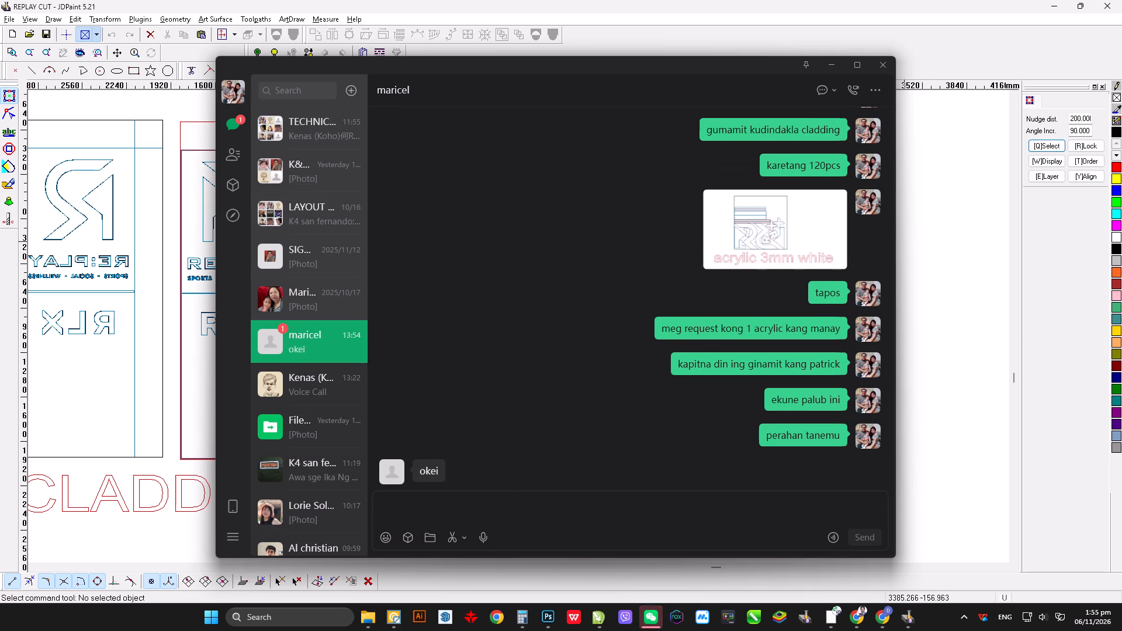
Send the message "bukas kano pakwa nala deng material" in response to the contact's reply.
{"action": "left_click", "coordinate": [532, 517]}
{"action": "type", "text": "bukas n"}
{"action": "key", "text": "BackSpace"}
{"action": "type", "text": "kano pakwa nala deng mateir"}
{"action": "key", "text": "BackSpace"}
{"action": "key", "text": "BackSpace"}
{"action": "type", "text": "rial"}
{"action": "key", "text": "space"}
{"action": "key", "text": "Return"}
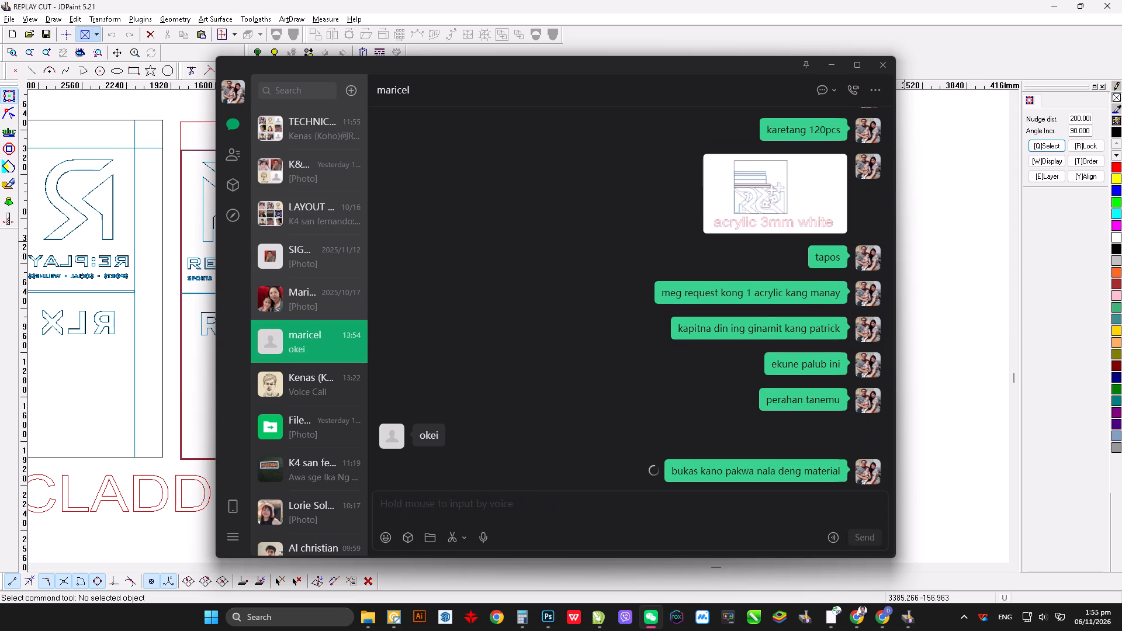
Send the message "absent yamu ngeni i arnel kaya".
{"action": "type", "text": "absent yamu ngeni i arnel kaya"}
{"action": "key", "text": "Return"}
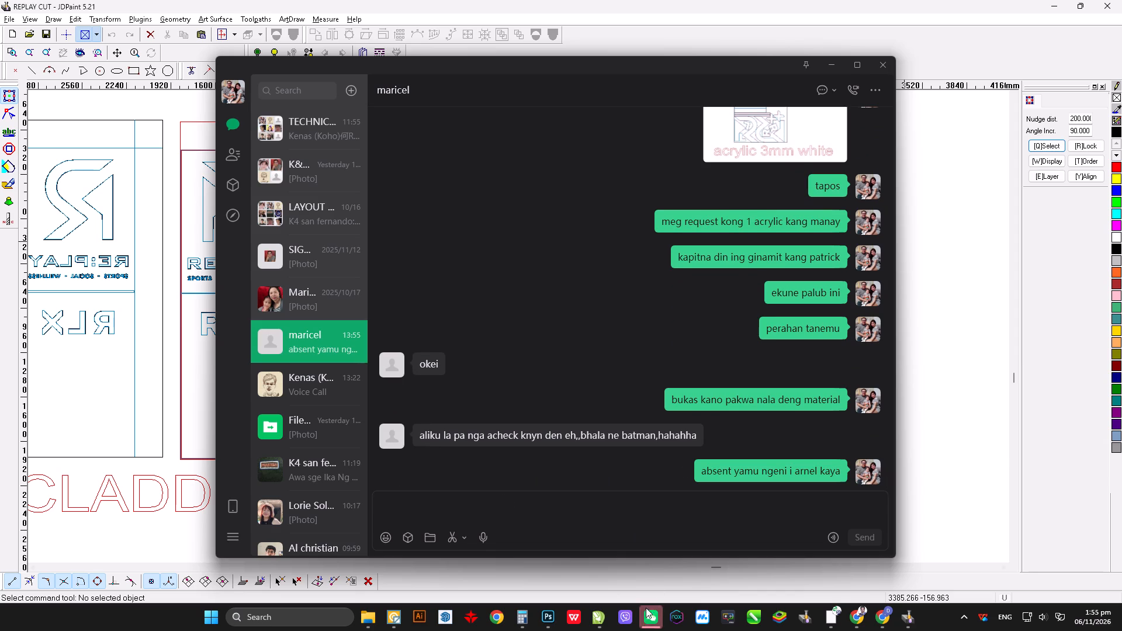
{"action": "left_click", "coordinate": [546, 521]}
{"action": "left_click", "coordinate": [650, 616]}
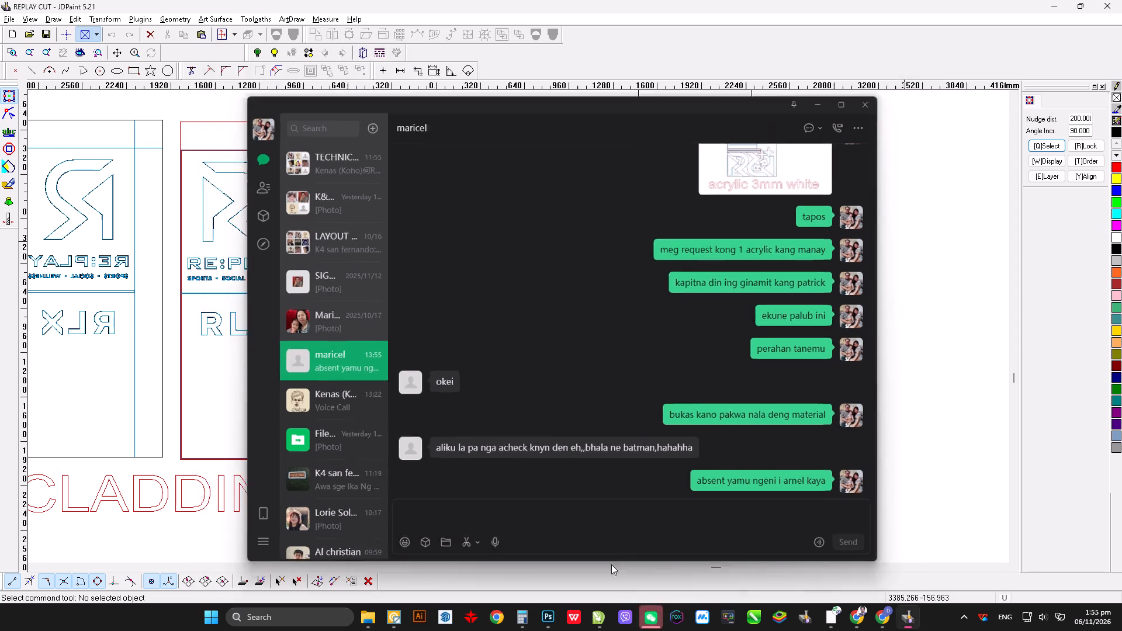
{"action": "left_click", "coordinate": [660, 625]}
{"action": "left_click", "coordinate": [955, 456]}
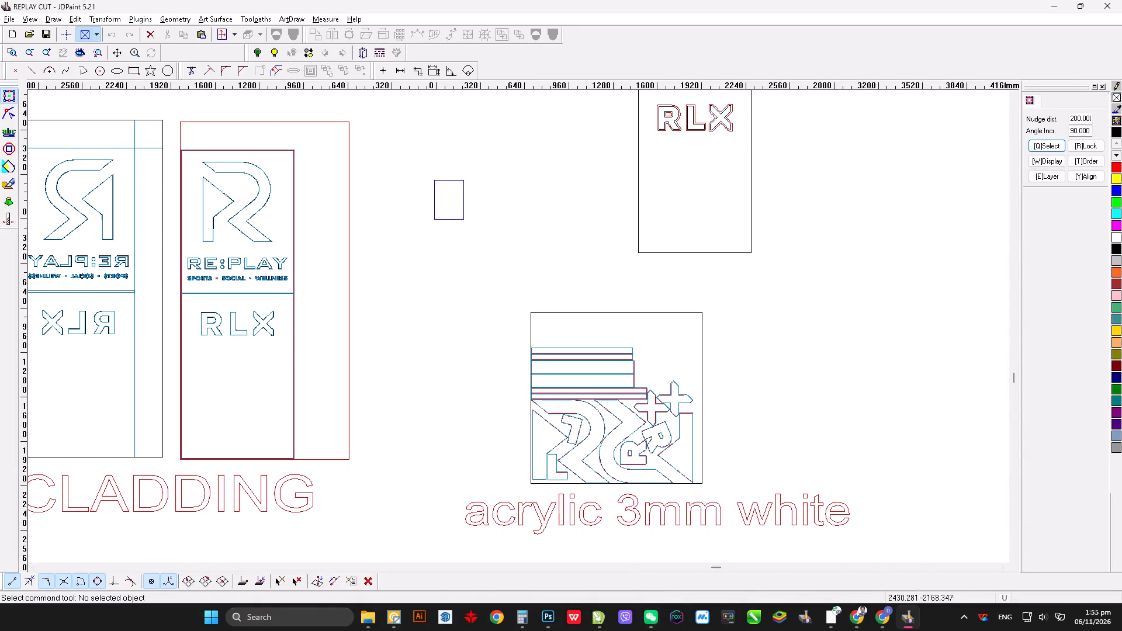
Return to the chat and begin drafting the reply "cge cgurado naman alang proble".
{"action": "key", "text": "alt+Tab"}
{"action": "left_click", "coordinate": [511, 507]}
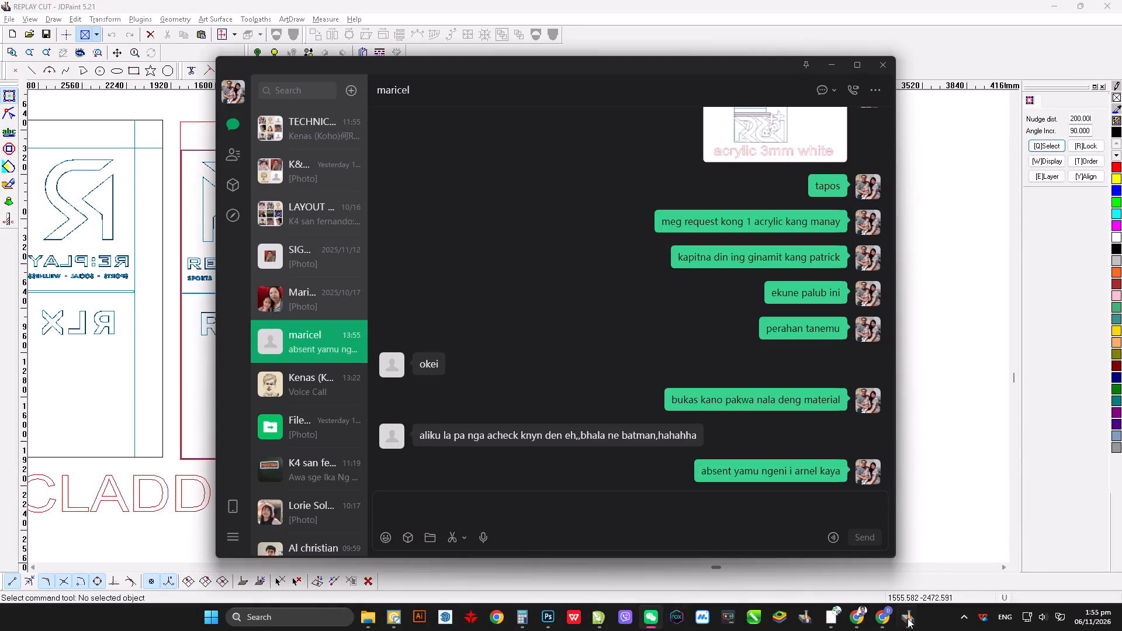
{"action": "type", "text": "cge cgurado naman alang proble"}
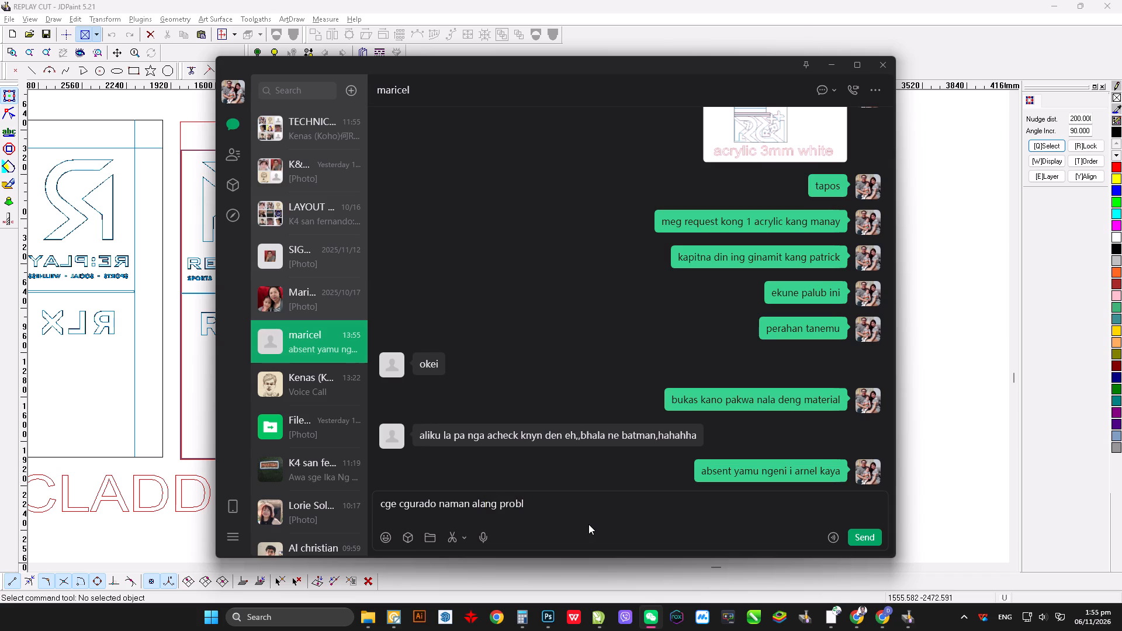
Complete and send the reply "cge cgurado naman alang problema kang boss dakal ya linub project i jona kaya".
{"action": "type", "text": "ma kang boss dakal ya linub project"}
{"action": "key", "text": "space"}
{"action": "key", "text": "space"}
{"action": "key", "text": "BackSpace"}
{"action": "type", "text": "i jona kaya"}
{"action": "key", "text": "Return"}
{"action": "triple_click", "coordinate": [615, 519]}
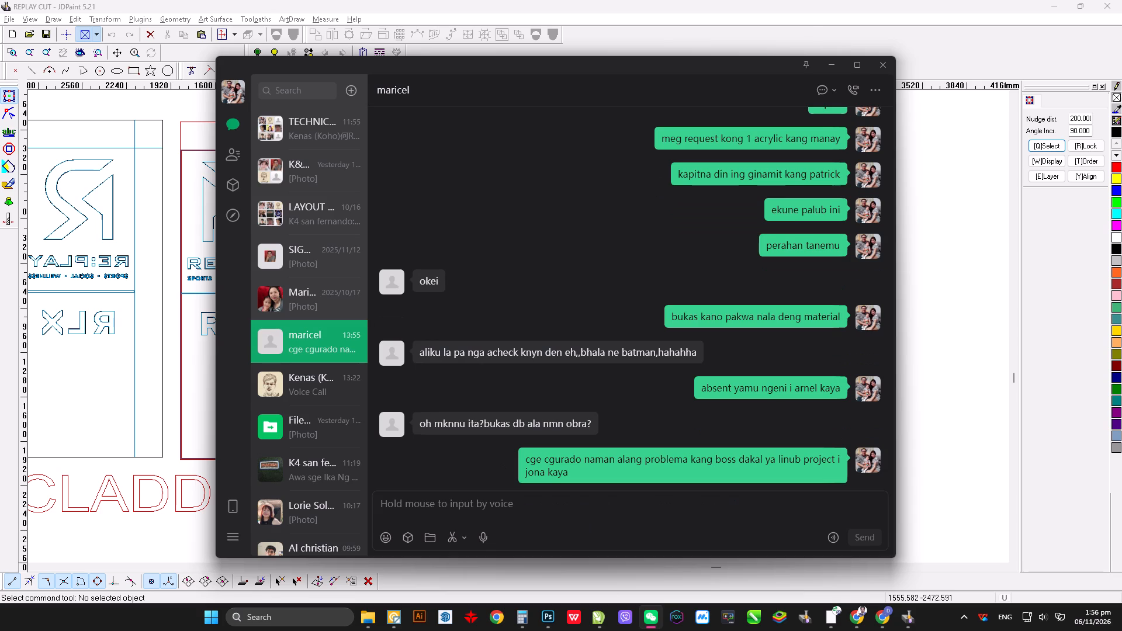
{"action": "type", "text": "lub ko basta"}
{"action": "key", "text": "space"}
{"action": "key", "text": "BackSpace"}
Replace the whole unsent draft with "sangalan ng salapi" and send it to the contact.
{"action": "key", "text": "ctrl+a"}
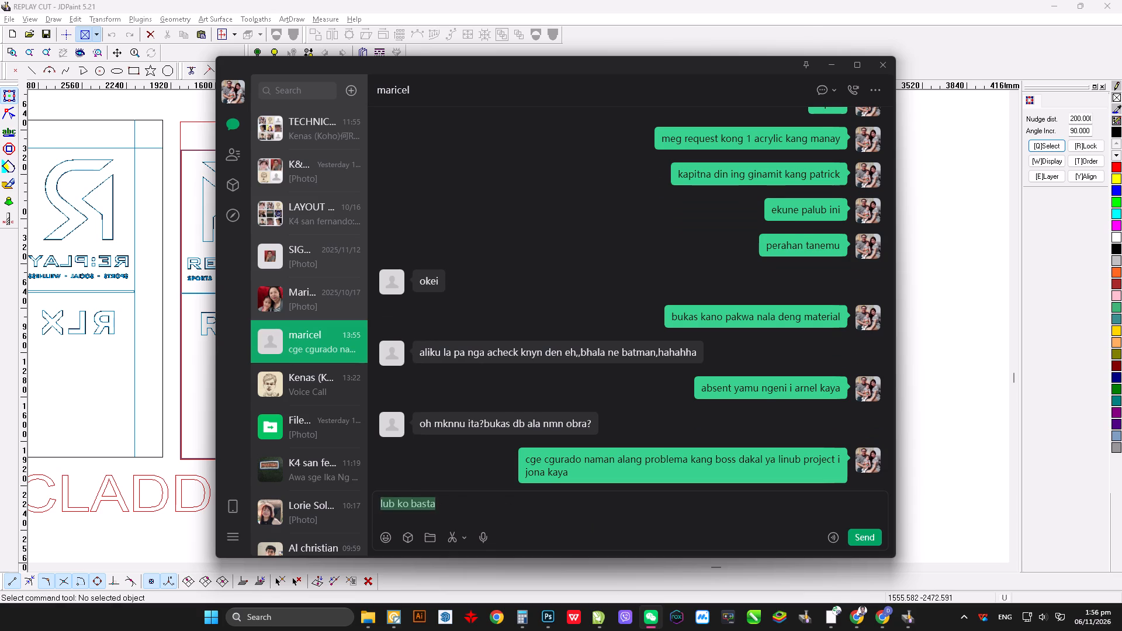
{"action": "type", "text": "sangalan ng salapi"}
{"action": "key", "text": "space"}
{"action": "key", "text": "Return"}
Draft a follow-up message to the same contact beginning "papasok ako".
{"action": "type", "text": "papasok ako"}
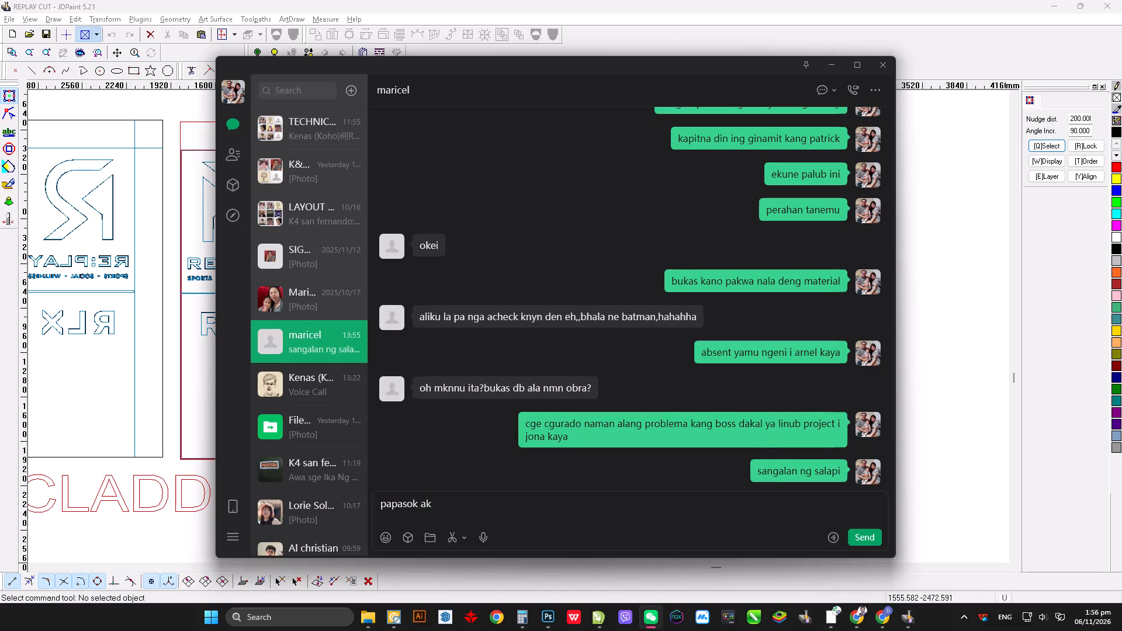